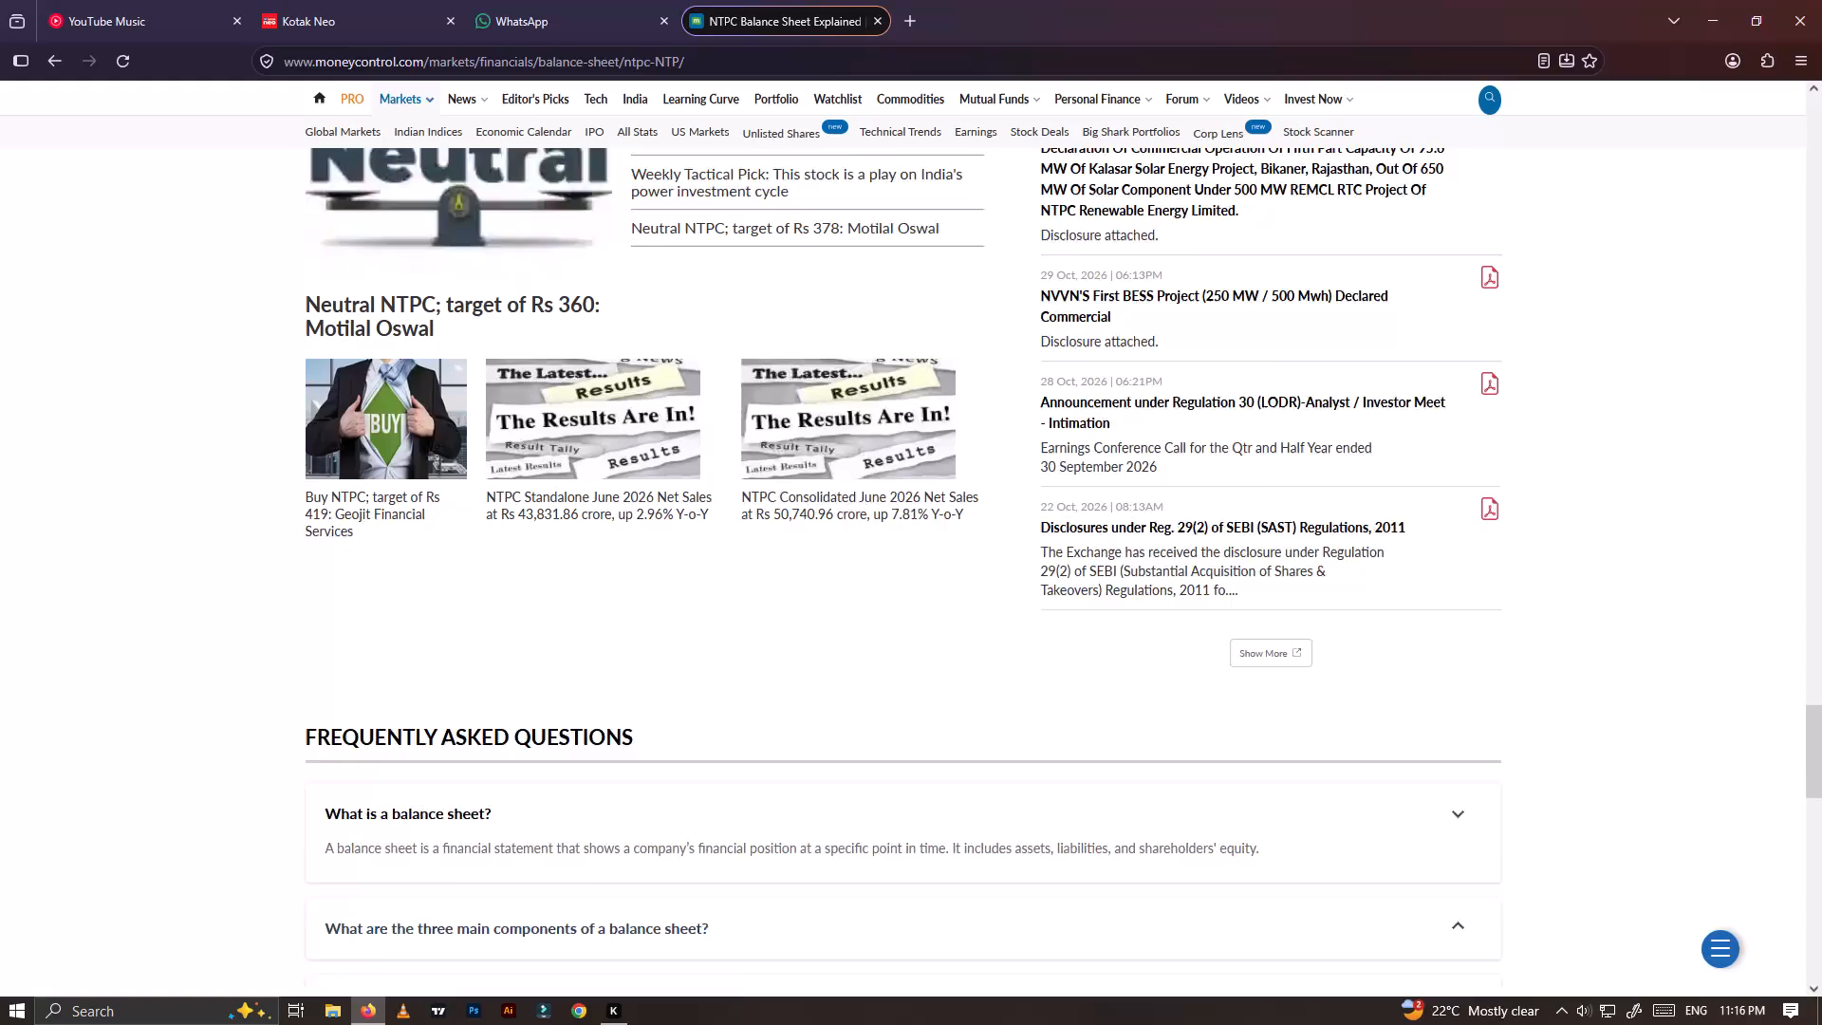
Read the balance sheet FAQ answers on the three main components, current versus non-current items, negative equity, and market-value figures.
scroll(858, 340, down, 4)
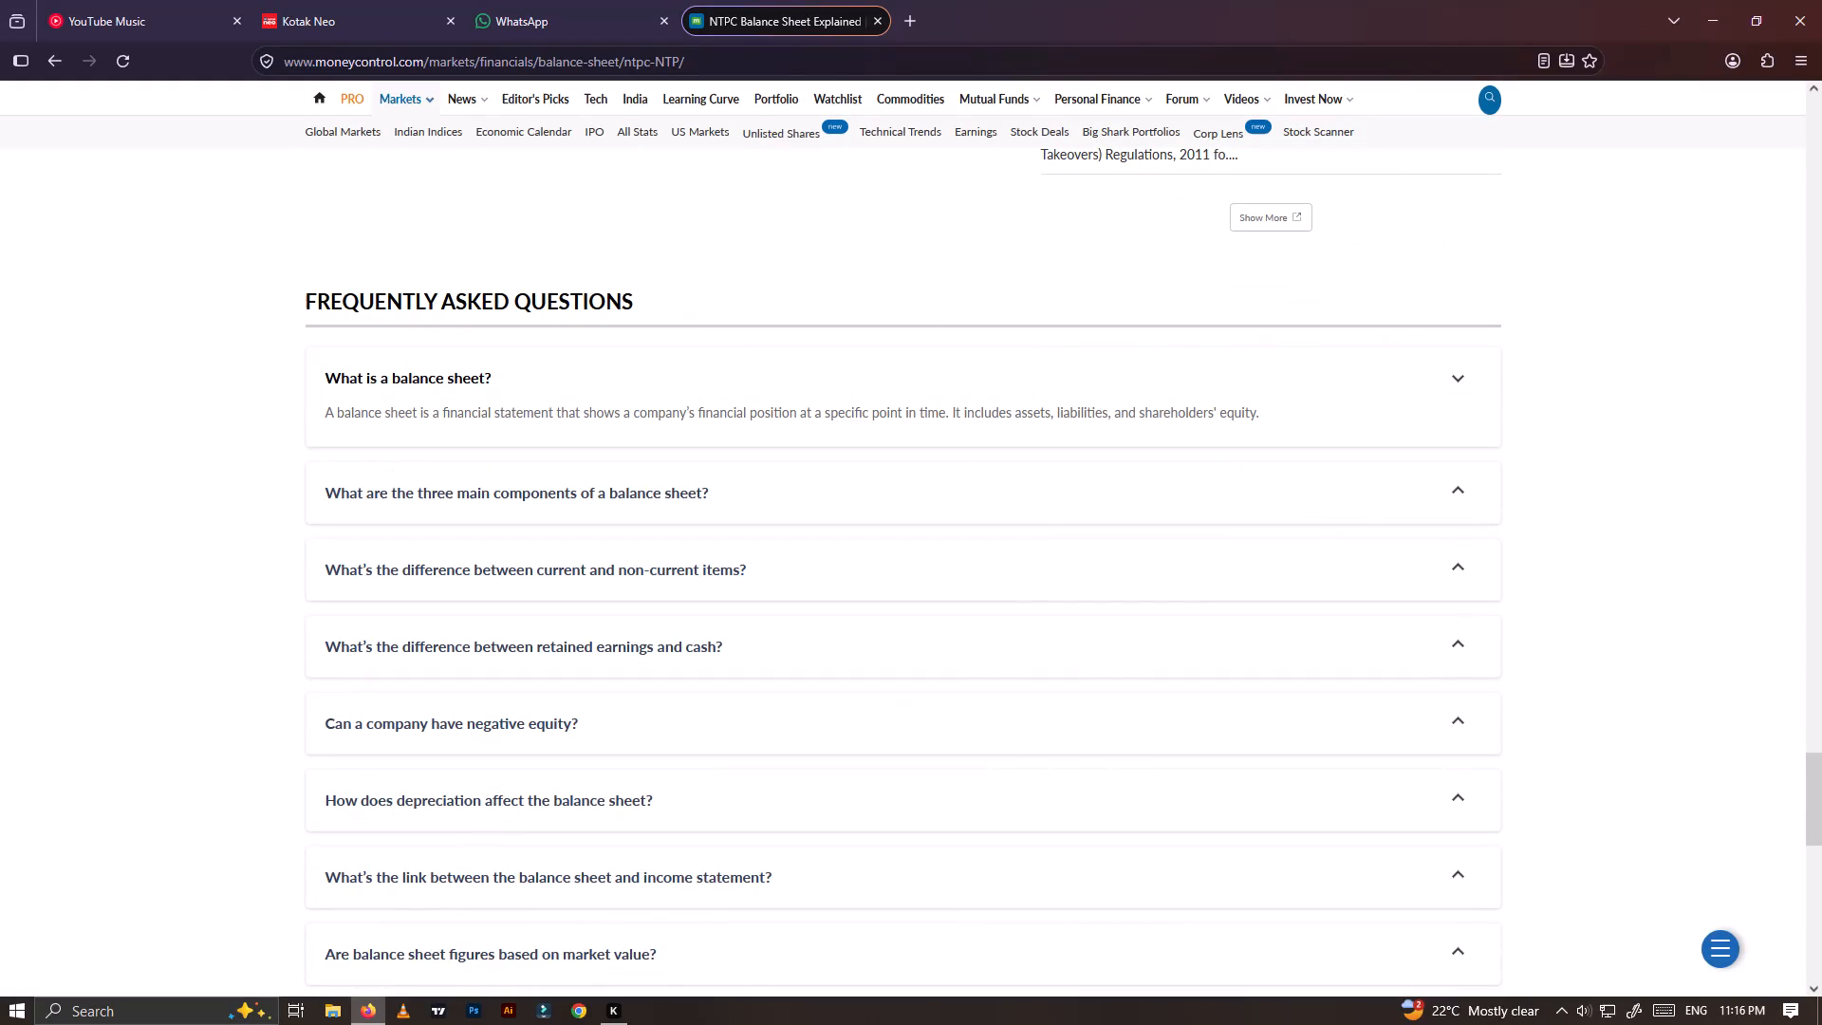
click(734, 498)
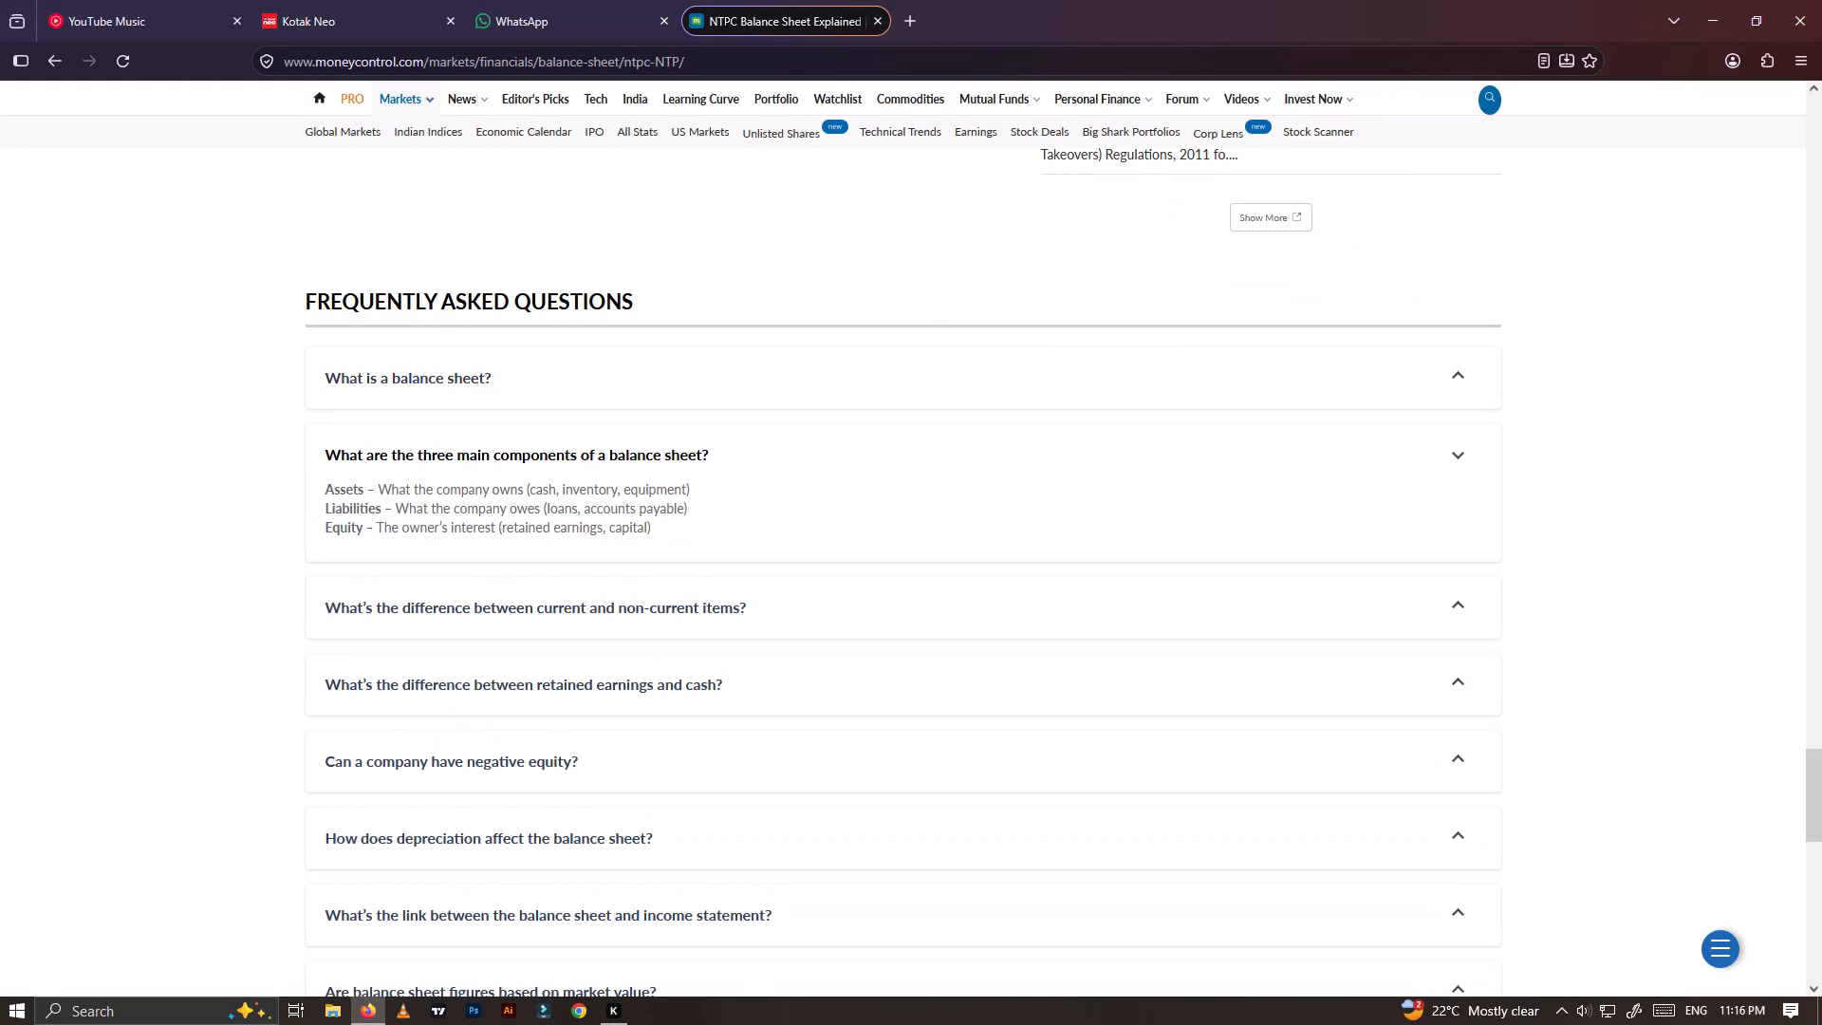
click(726, 595)
click(724, 606)
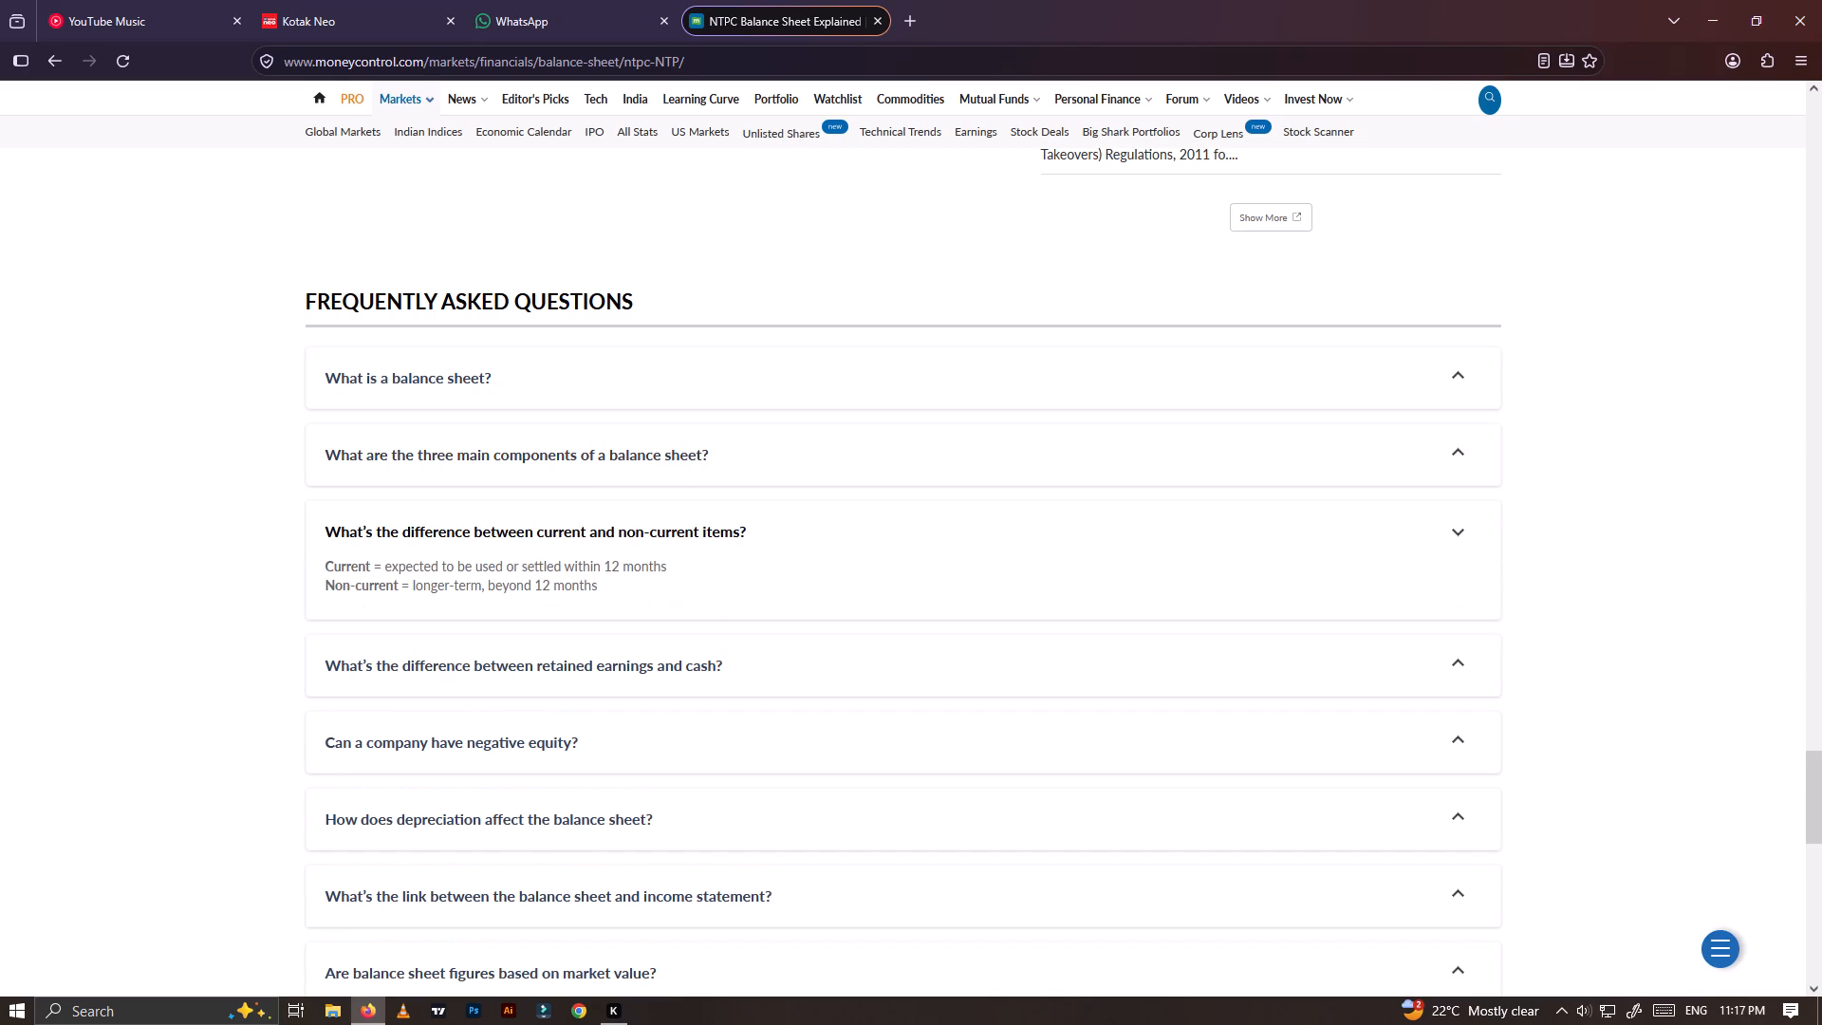
scroll(720, 588, down, 1)
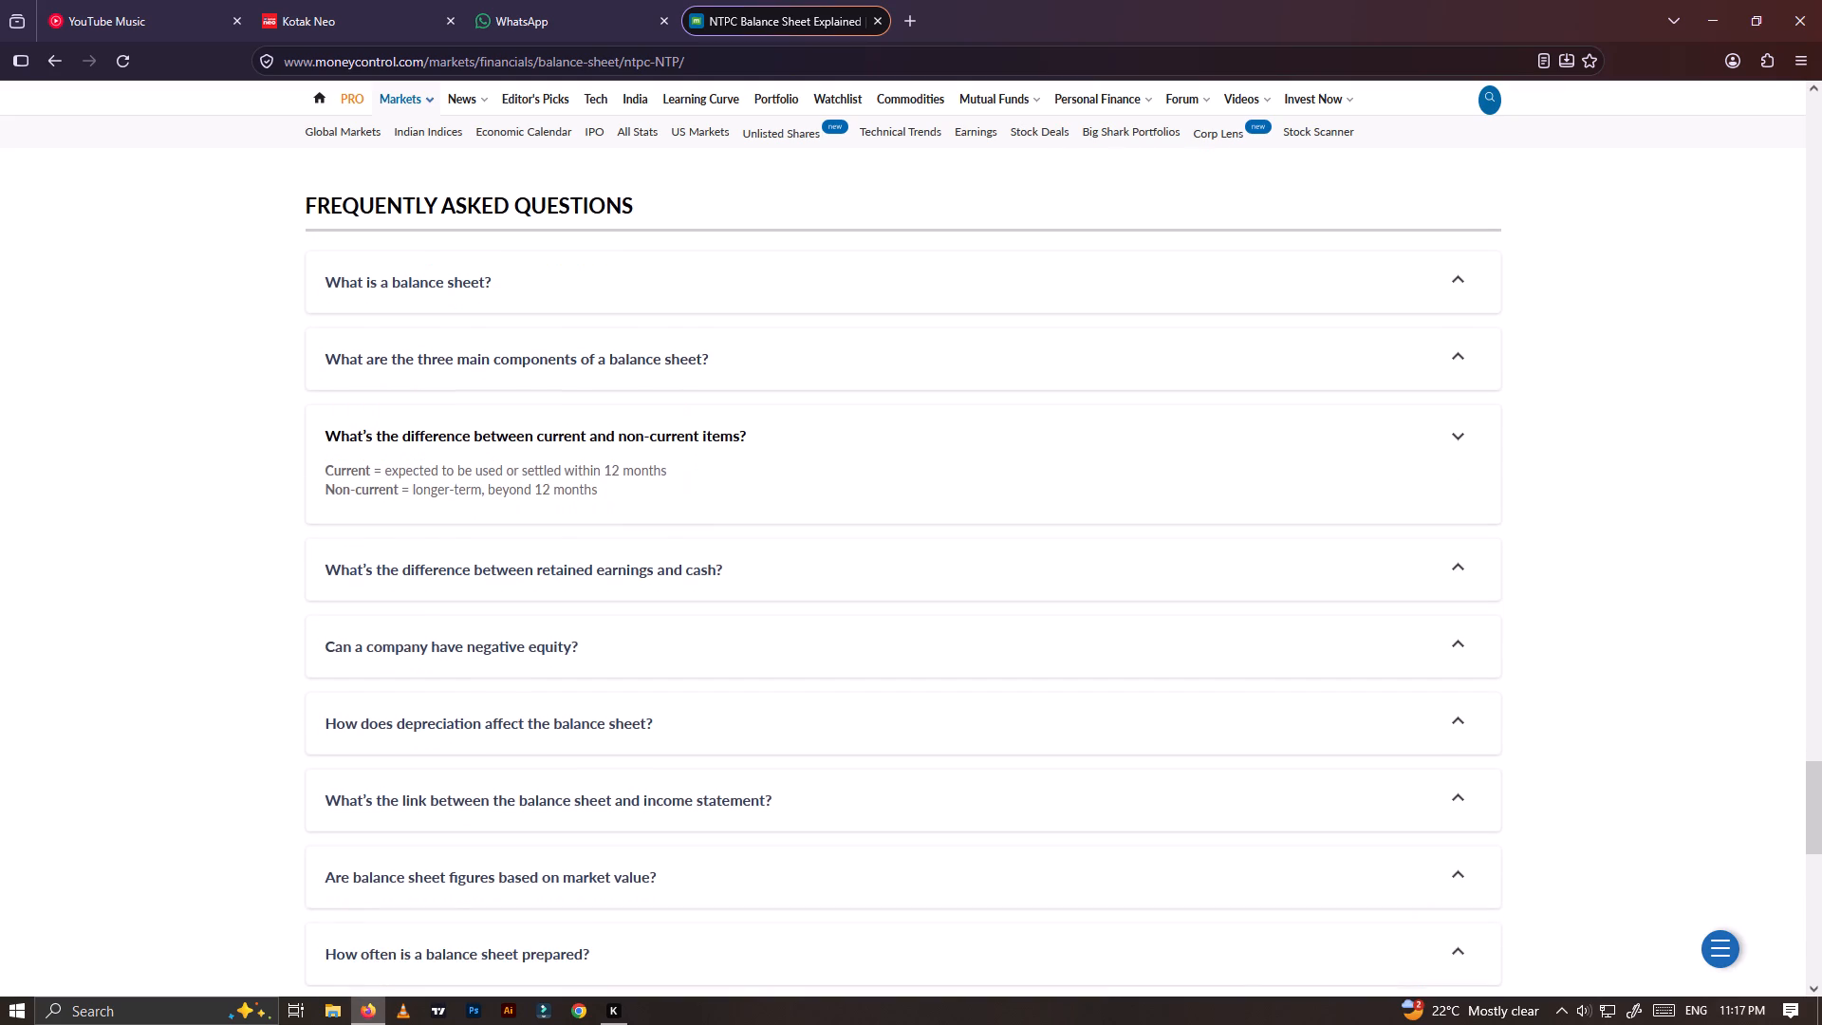
click(593, 635)
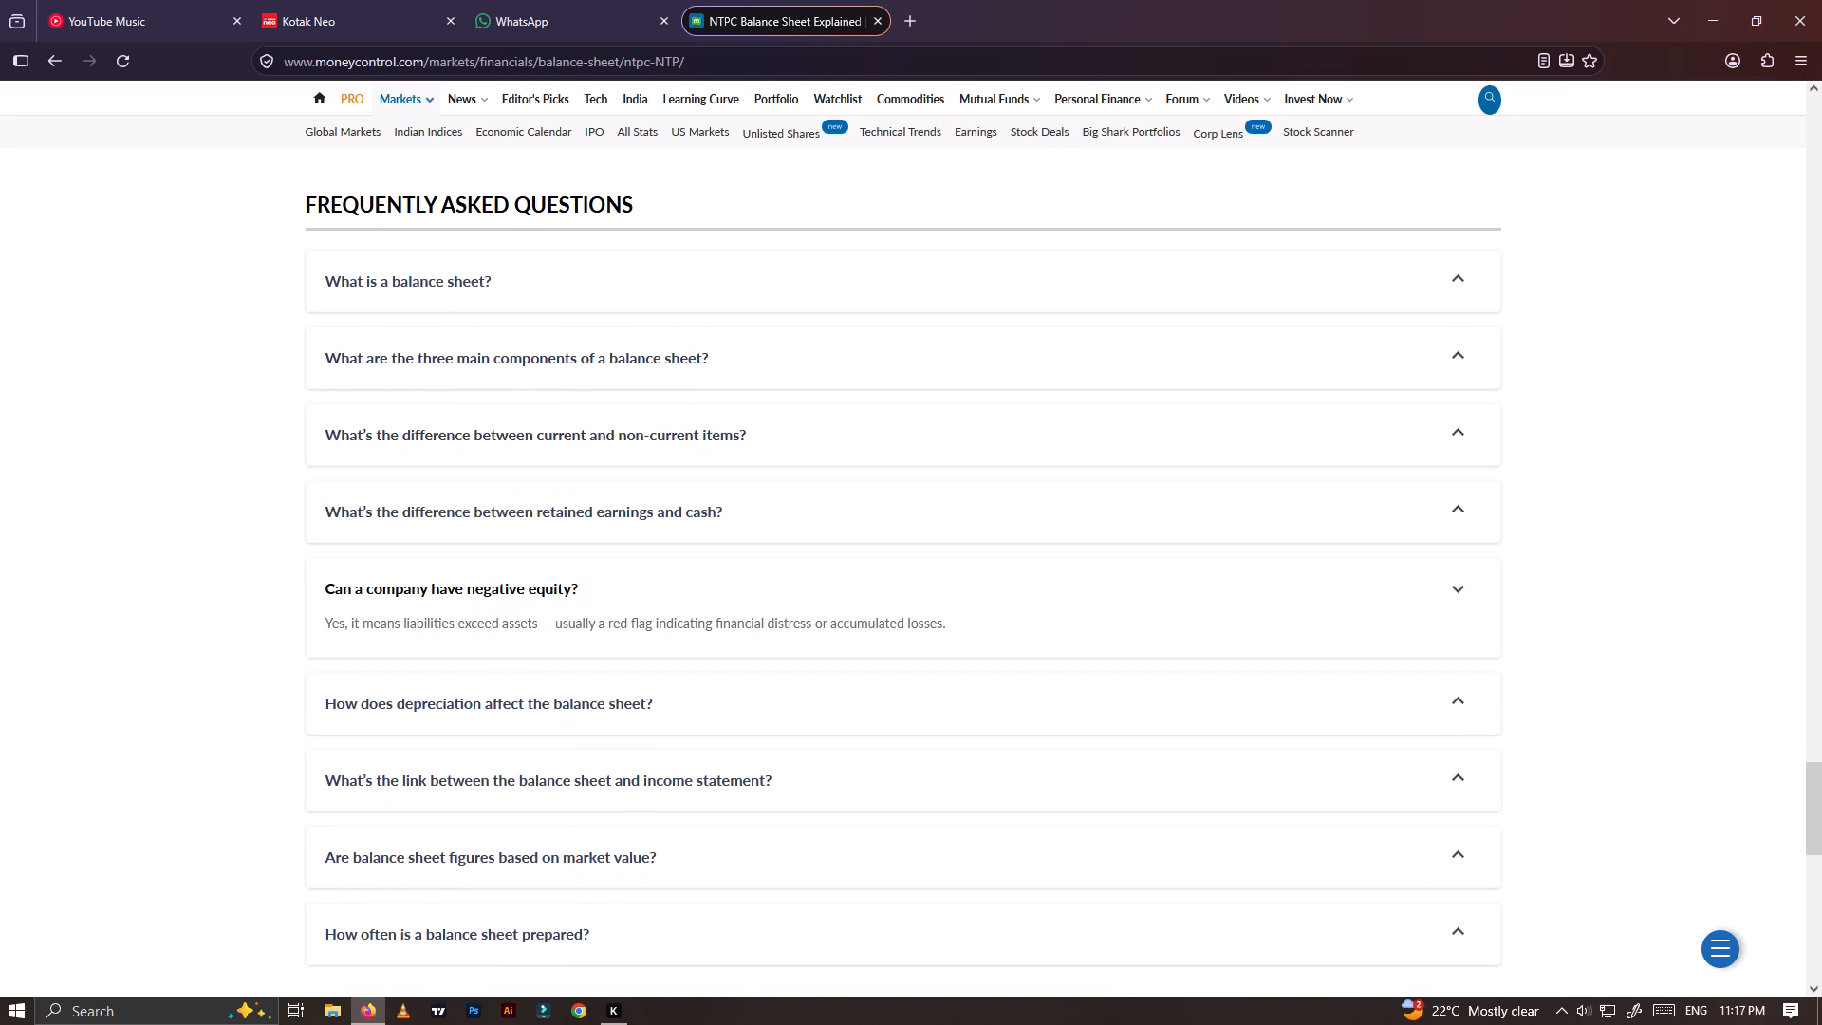
scroll(588, 629, down, 2)
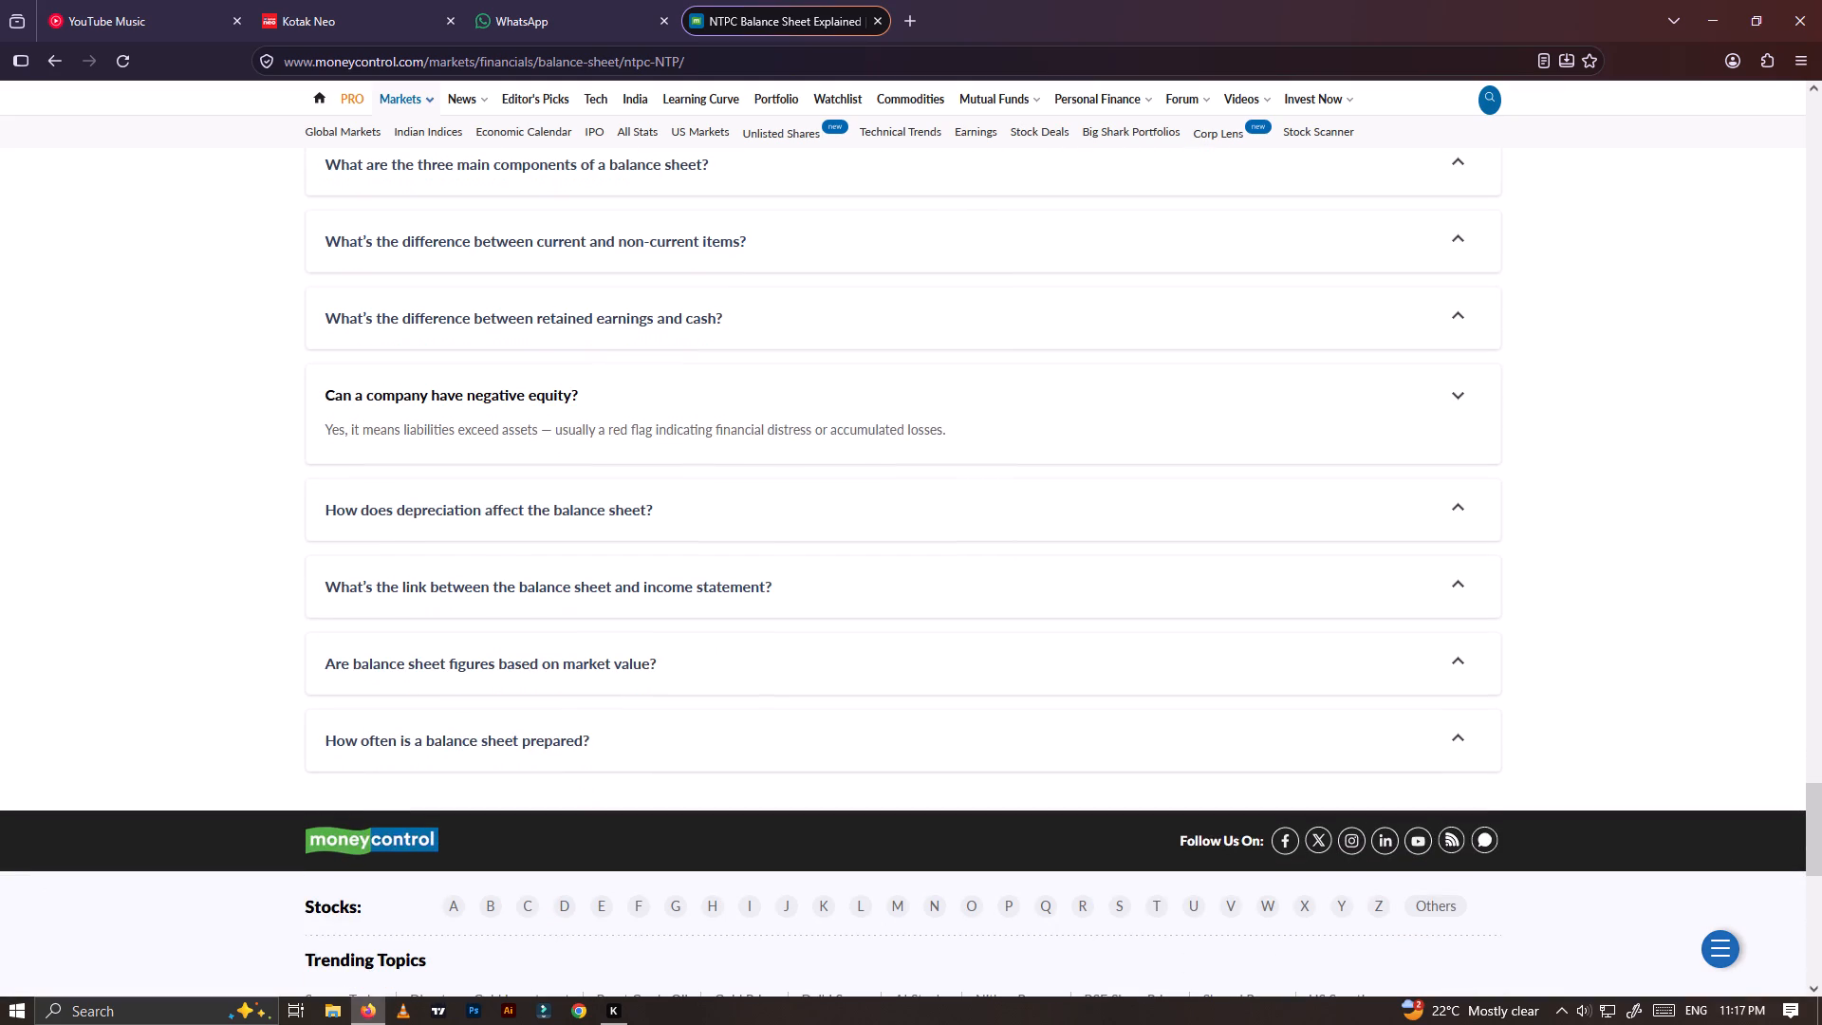
click(619, 670)
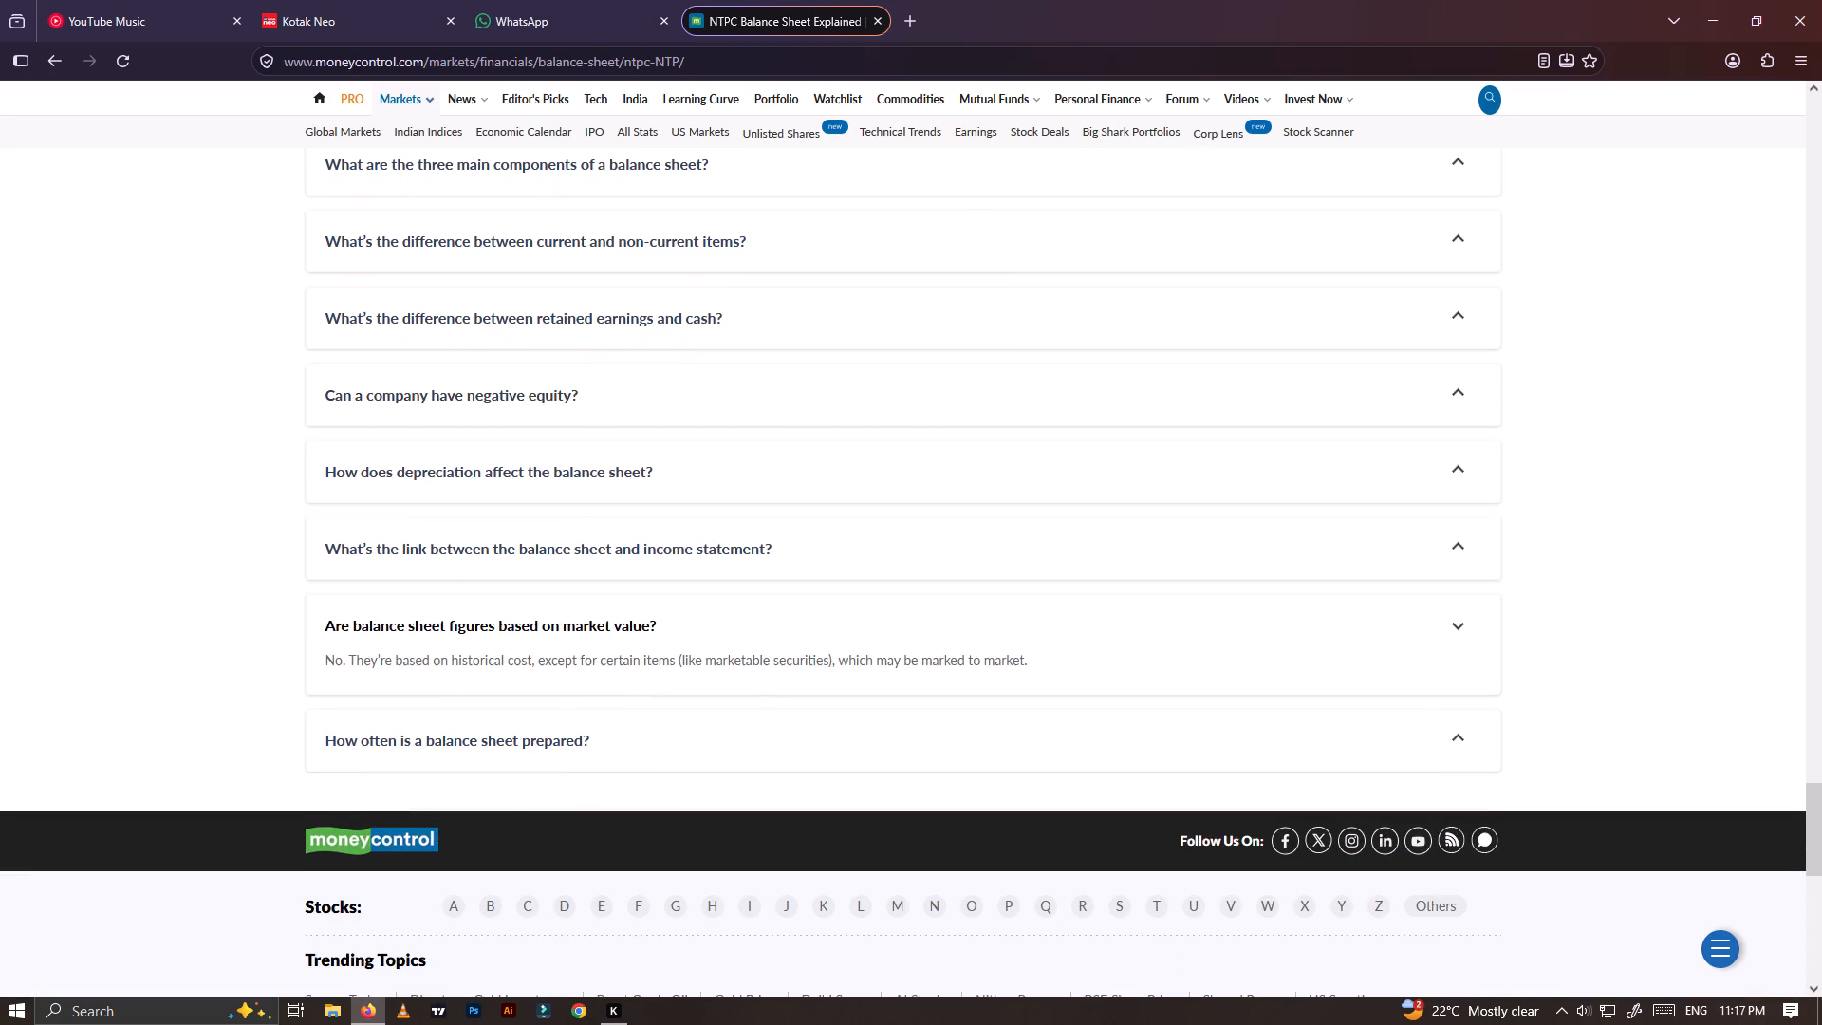
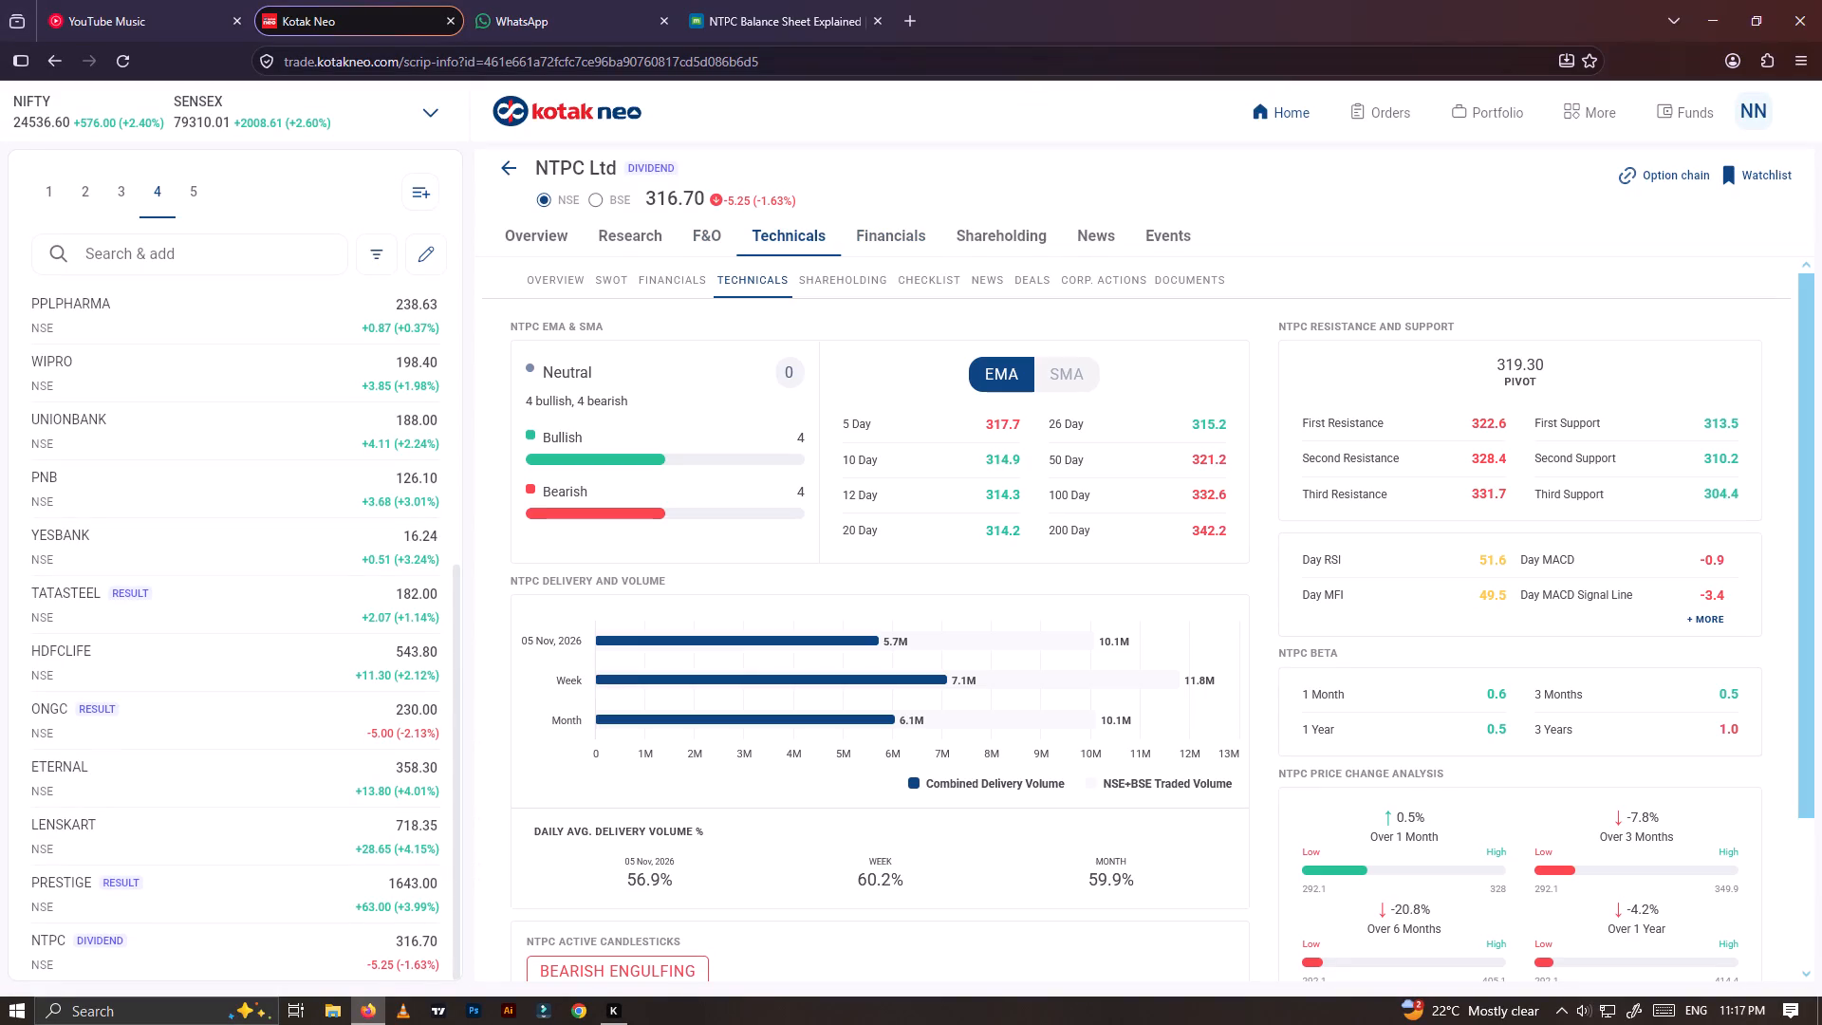
View NTPC's shareholding summary and historical promoter, FII and mutual fund holdings within the stock's Technicals section.
double_click(805, 236)
Review NTPC's shareholding breakdown, checklist, bulk and block deals, and dividend corporate actions.
click(829, 279)
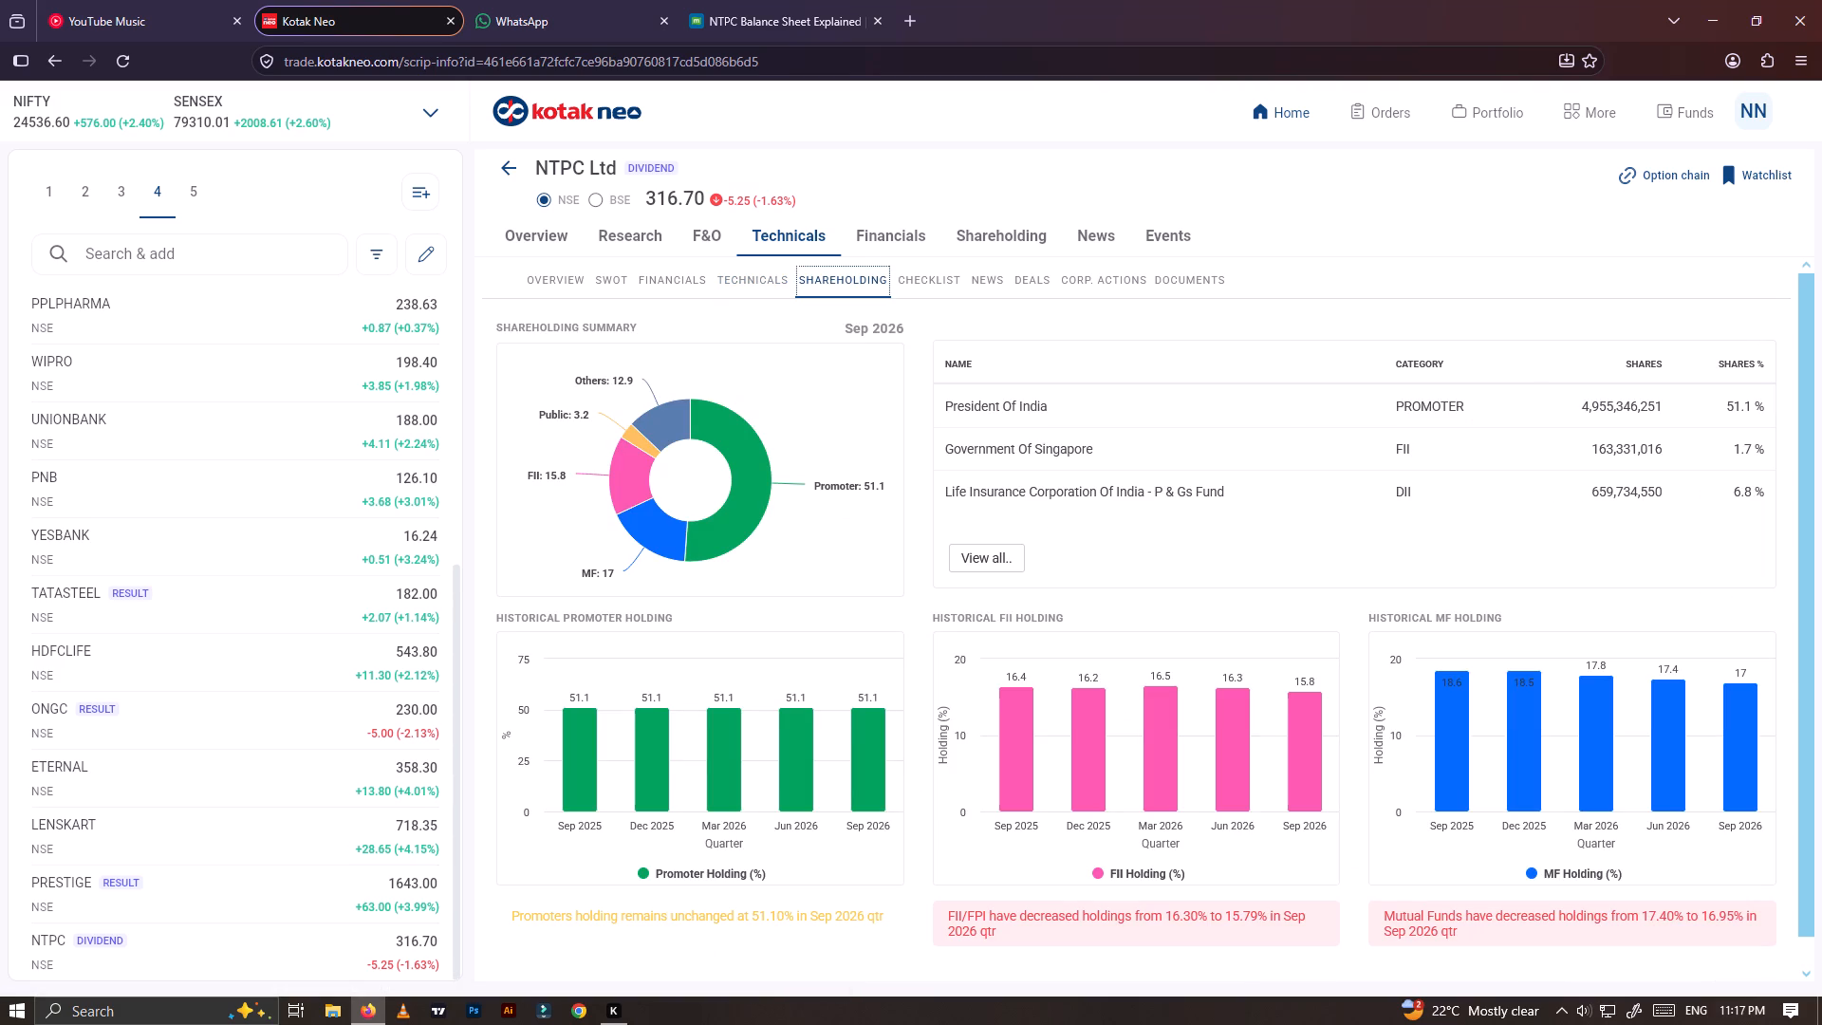
scroll(1453, 713, down, 8)
scroll(1456, 714, up, 1)
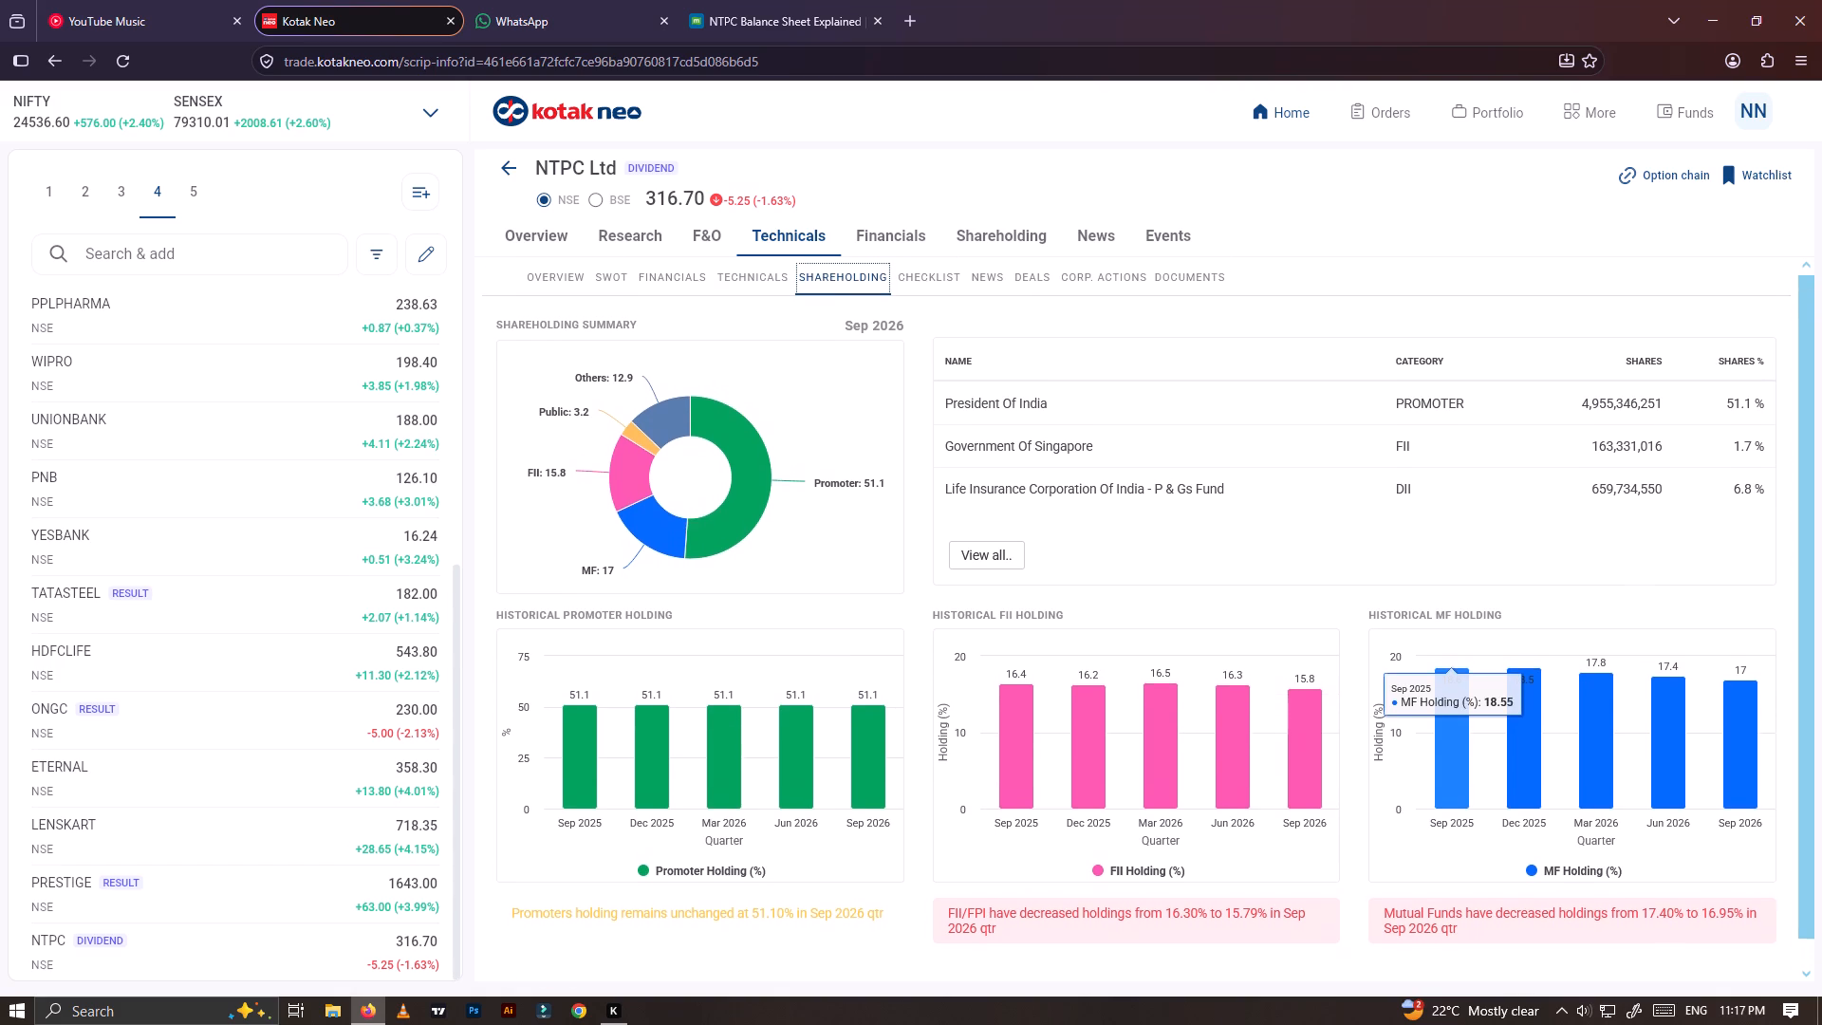
scroll(1456, 714, up, 6)
click(914, 272)
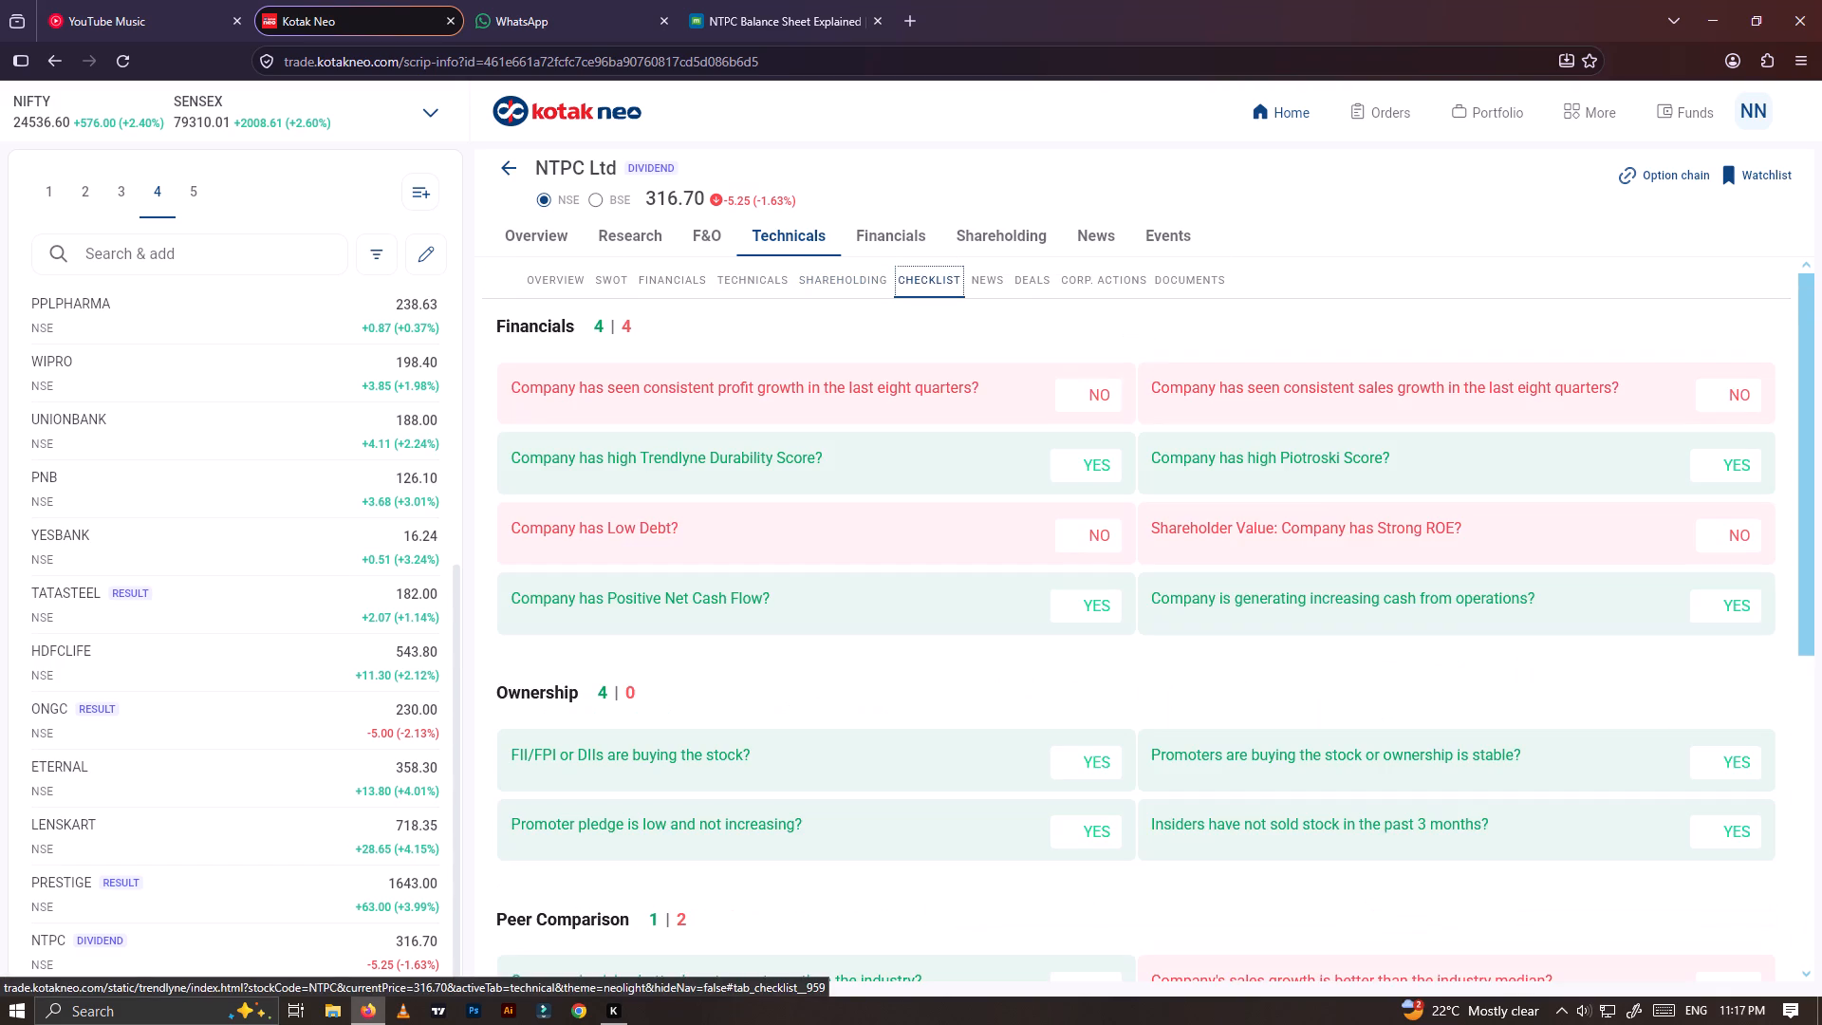
click(1012, 283)
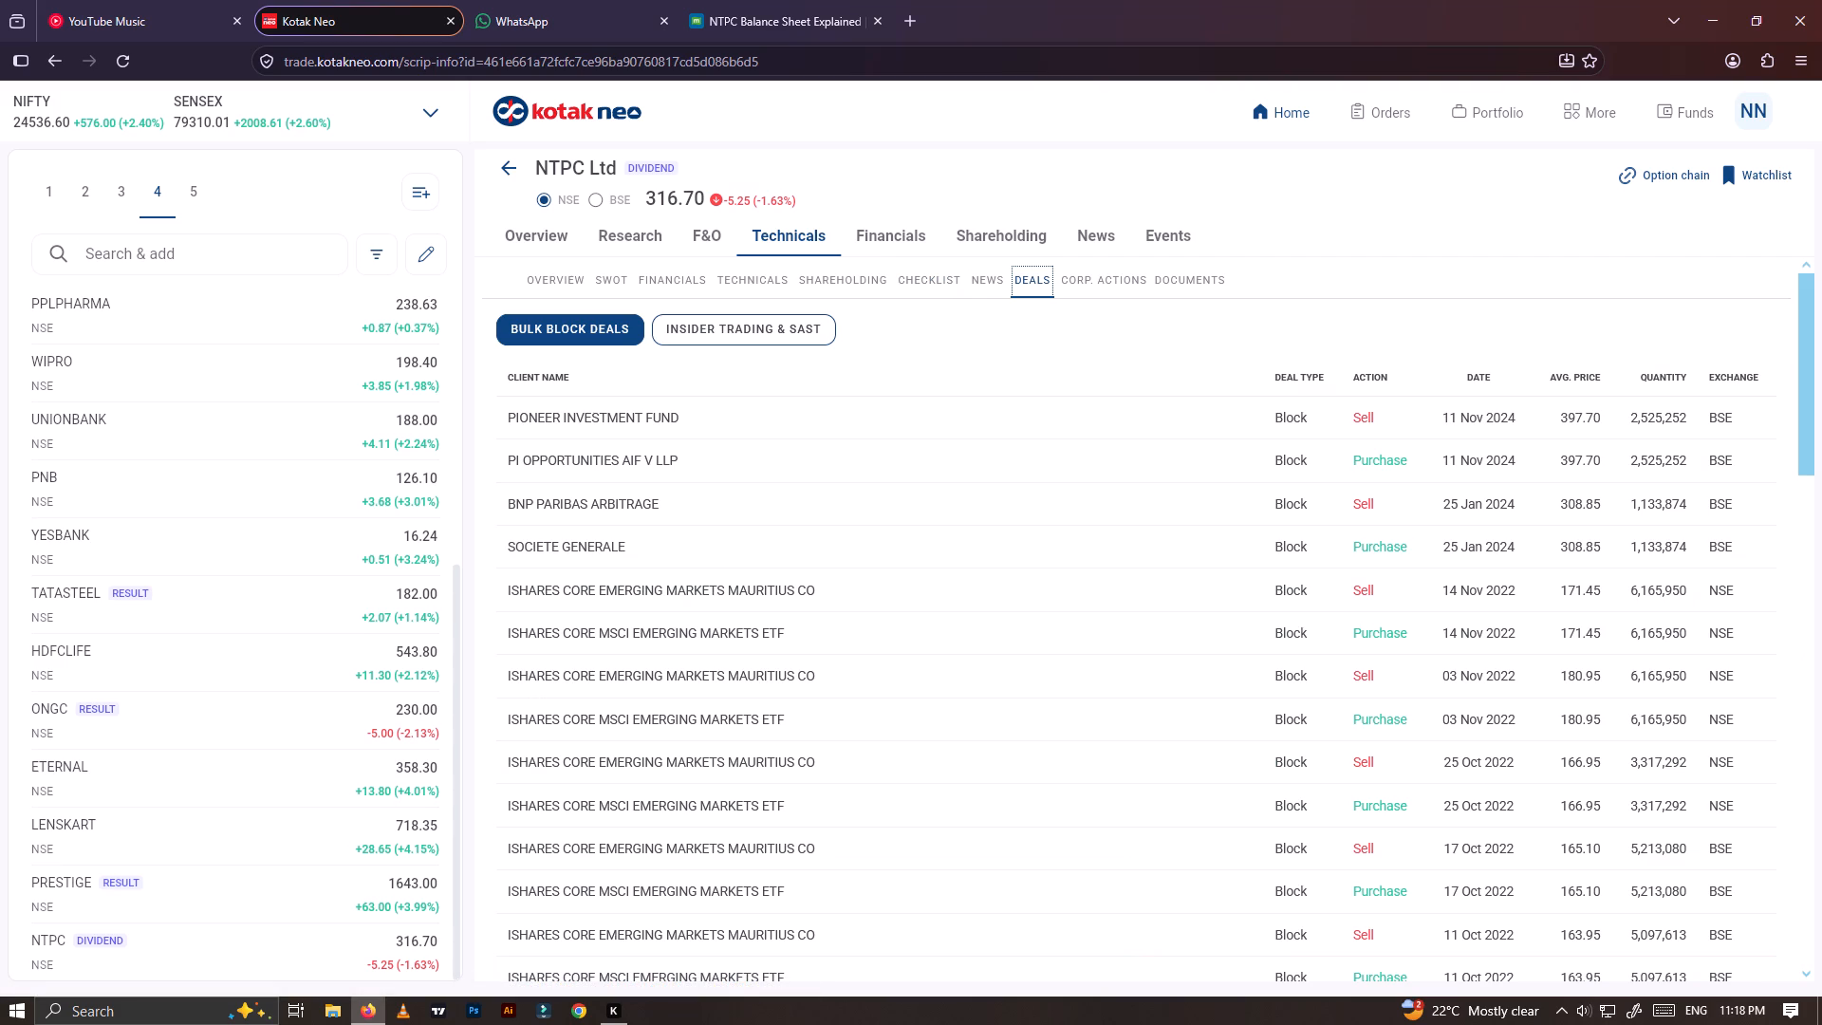
click(1076, 285)
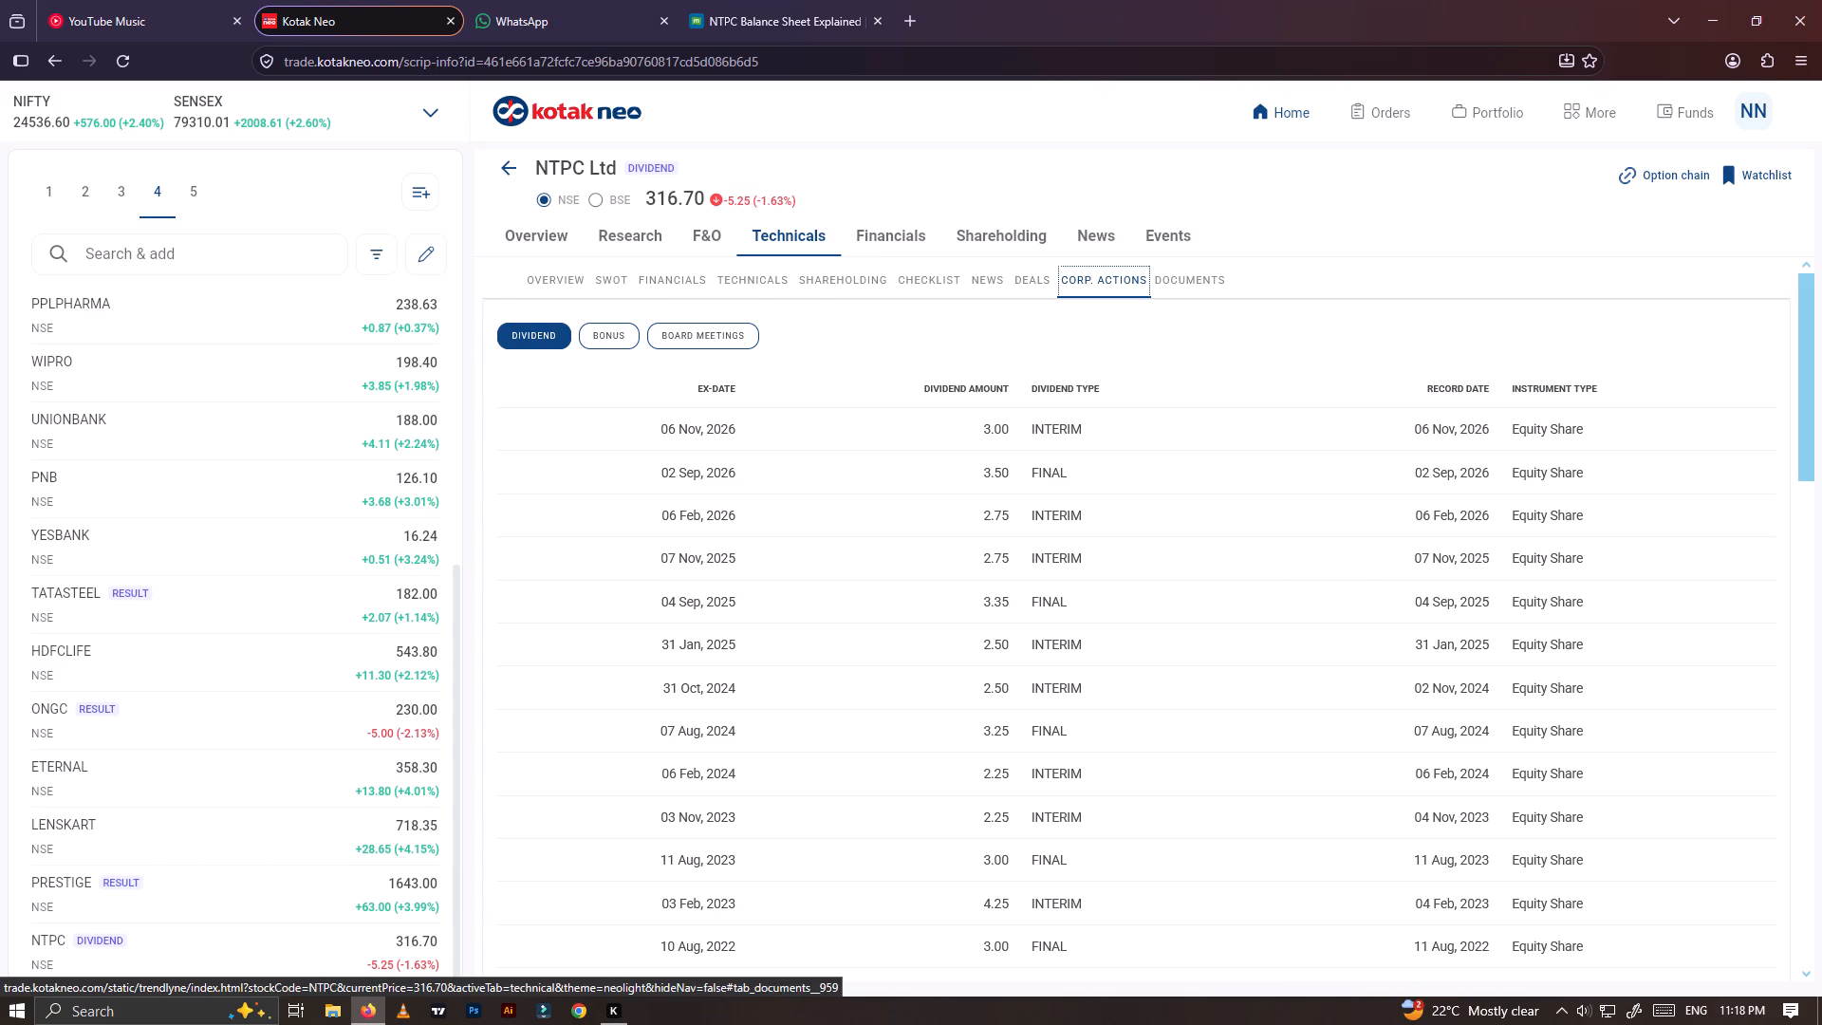
Check NTPC's quarterly financials, events and news, expanding the 15 Oct 2026 item about six nuclear reactors with Rosatom.
click(998, 232)
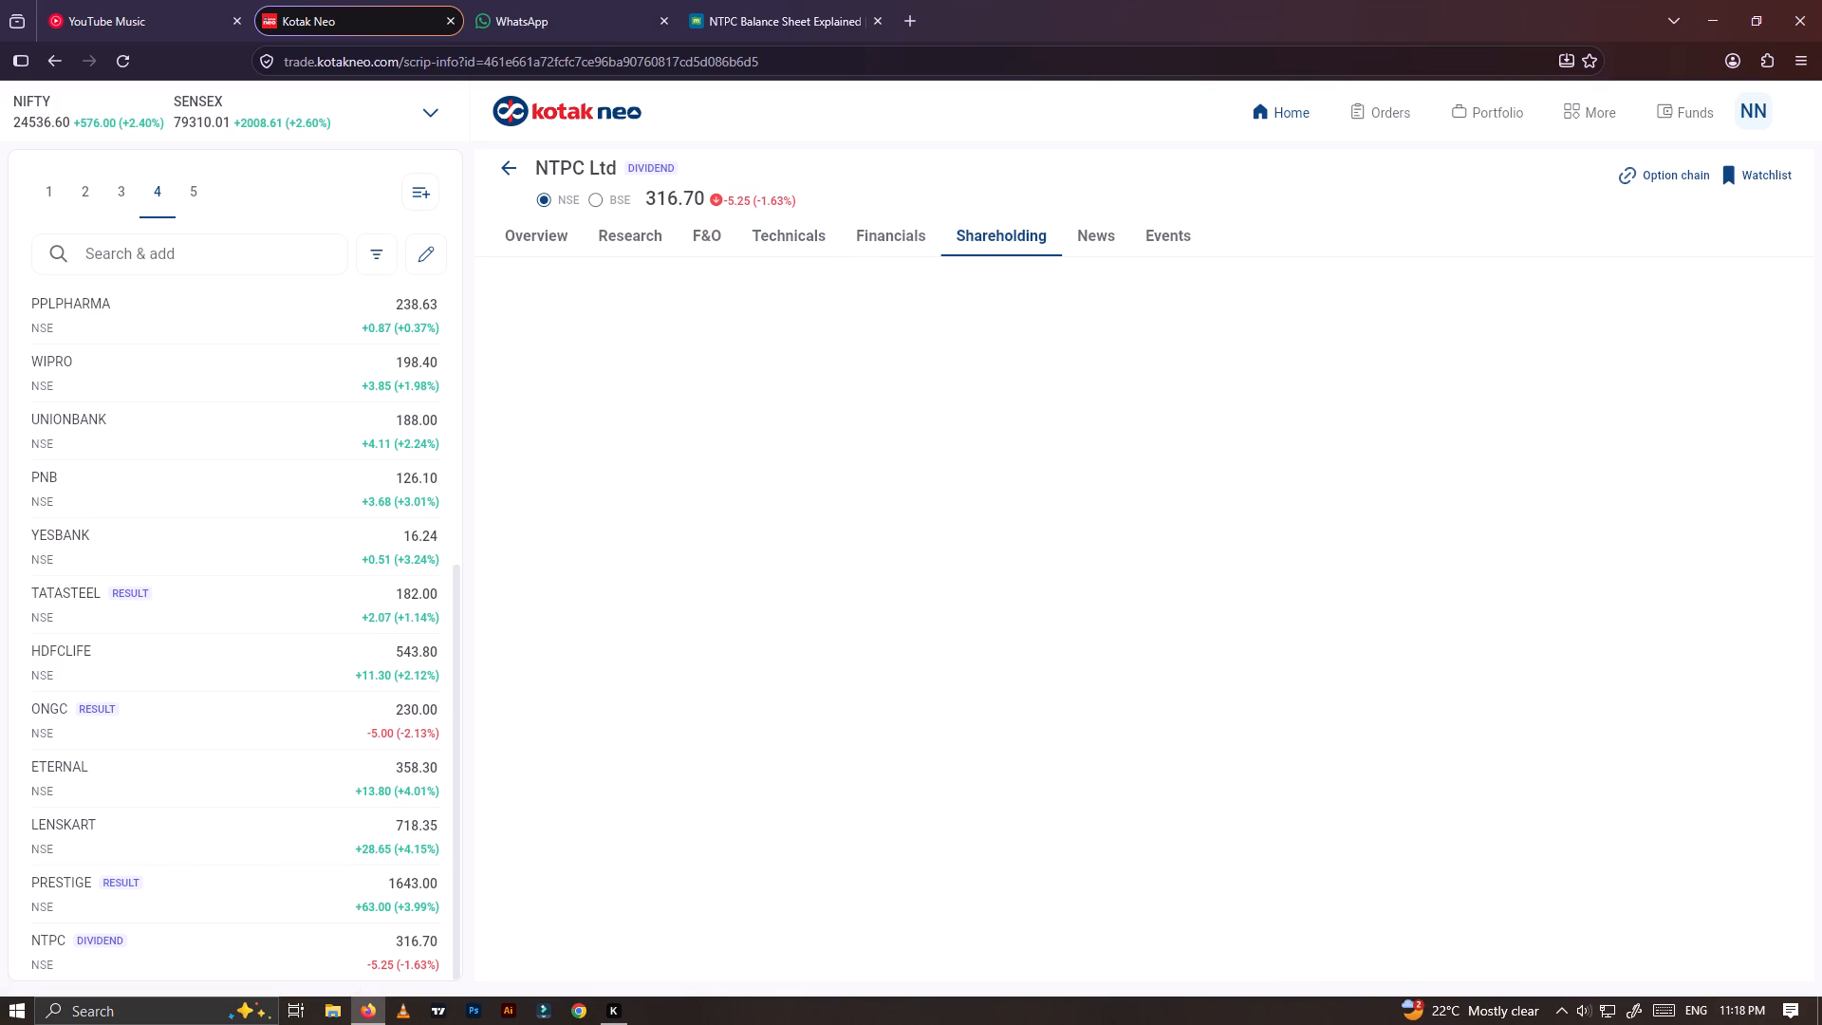
click(905, 235)
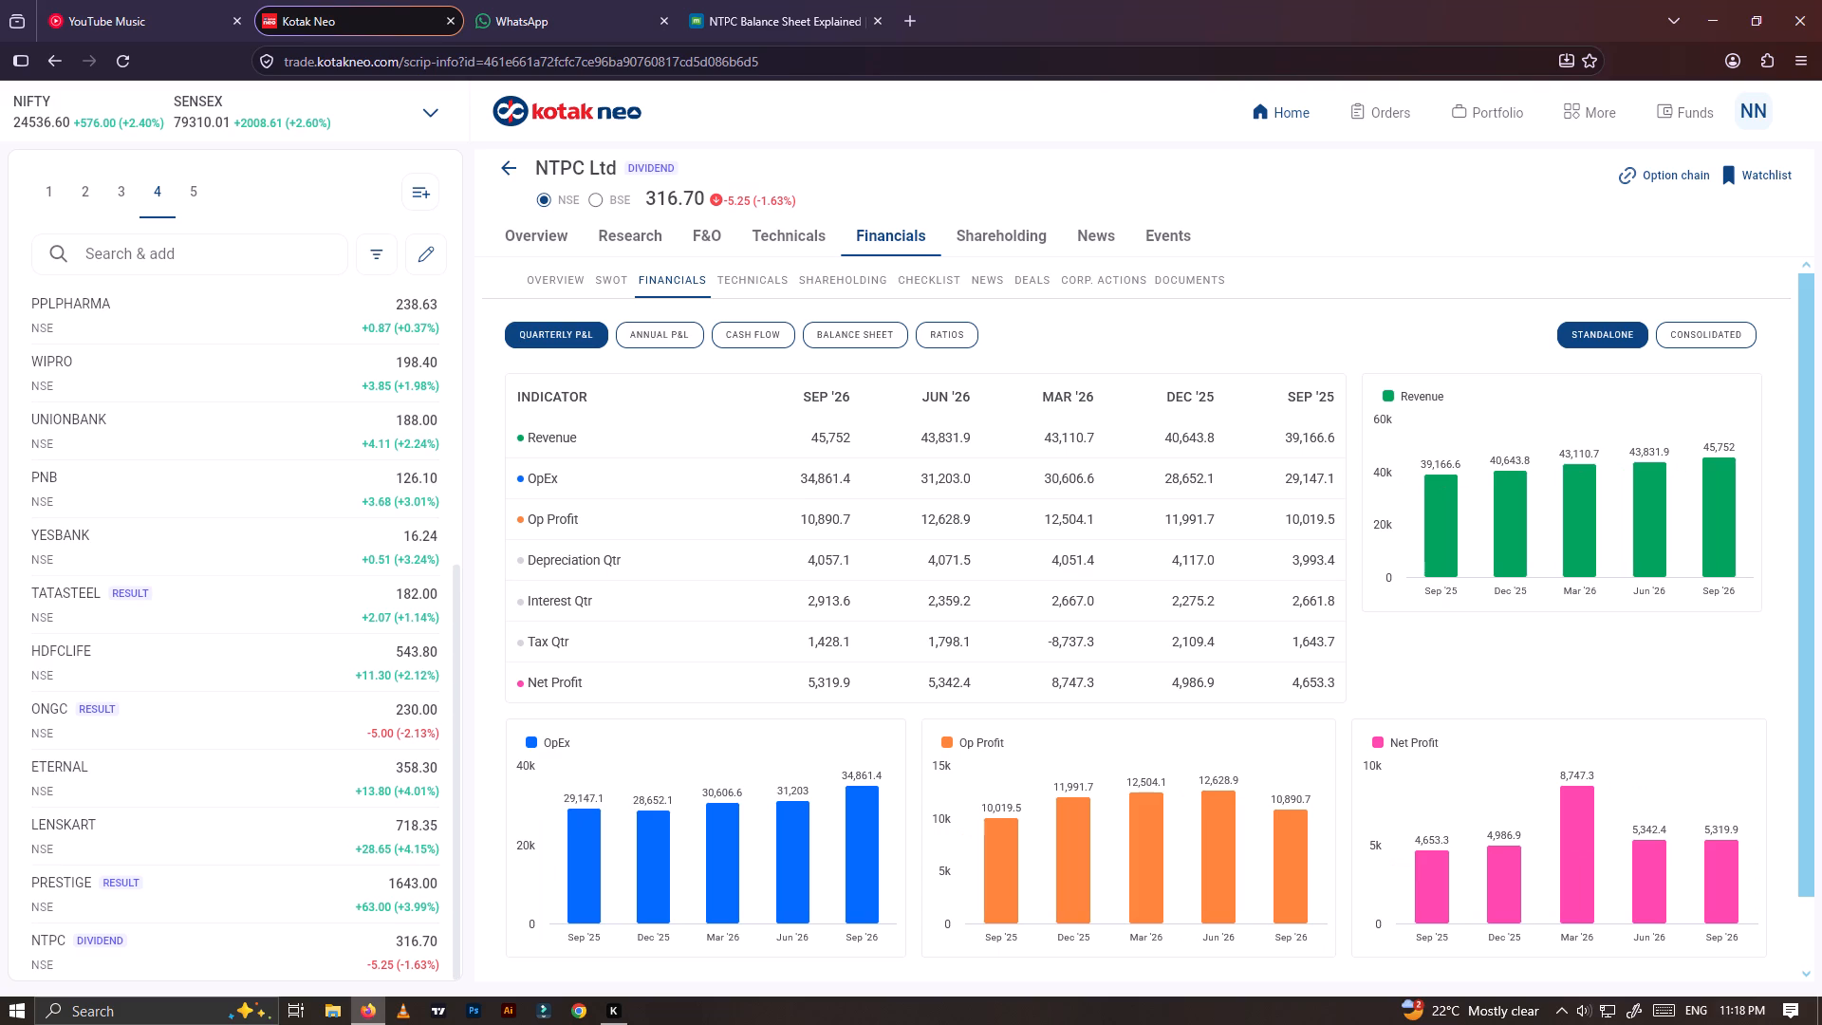
click(1176, 239)
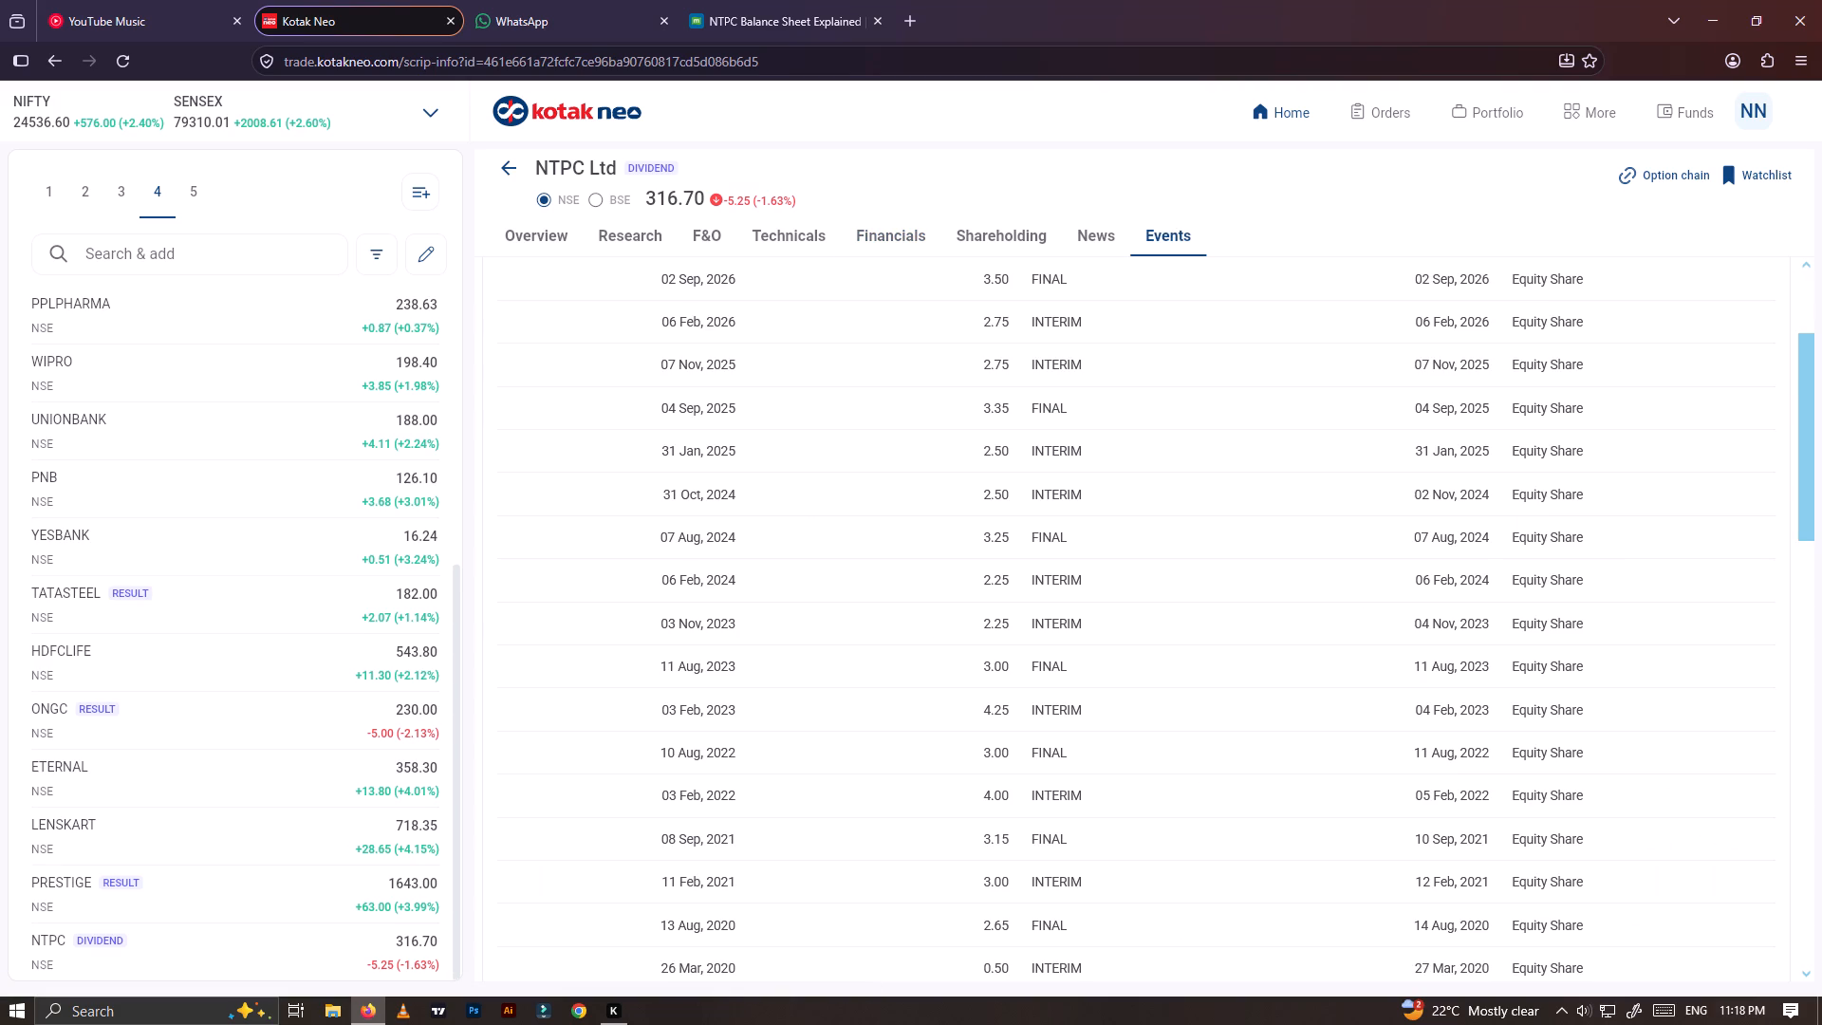
click(1125, 240)
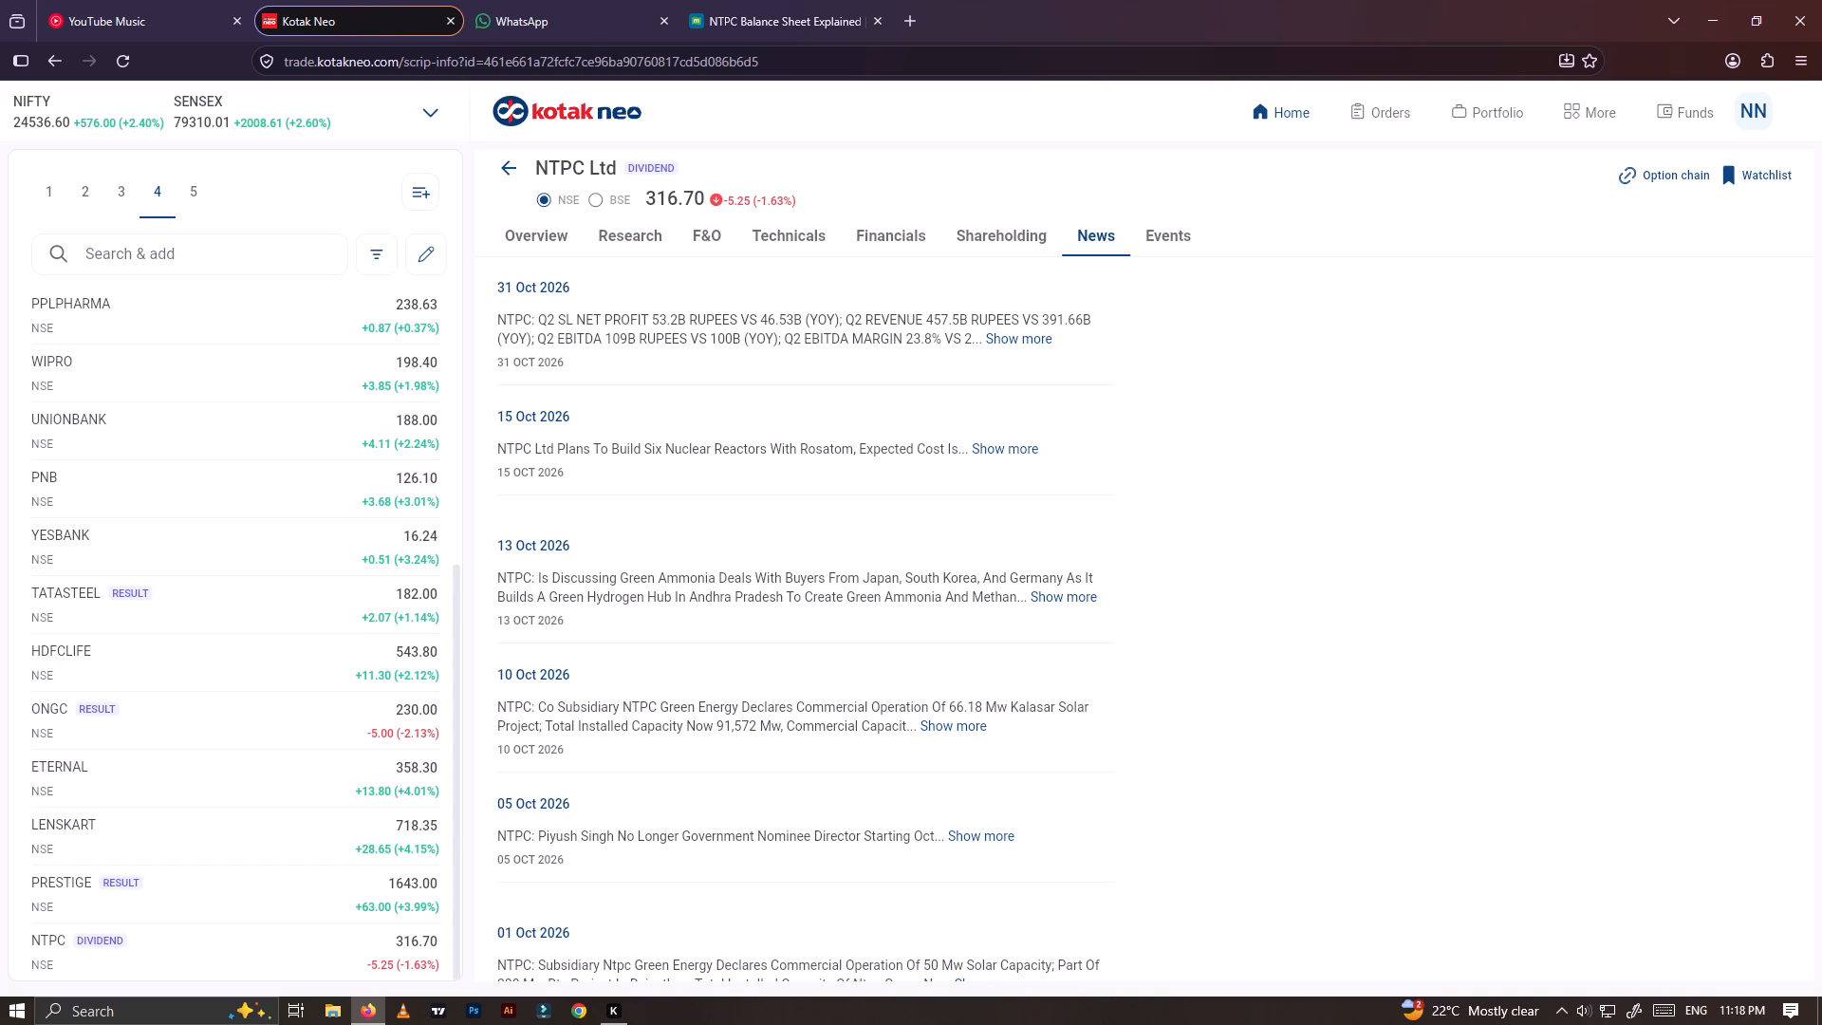
click(1022, 444)
scroll(260, 892, down, 6)
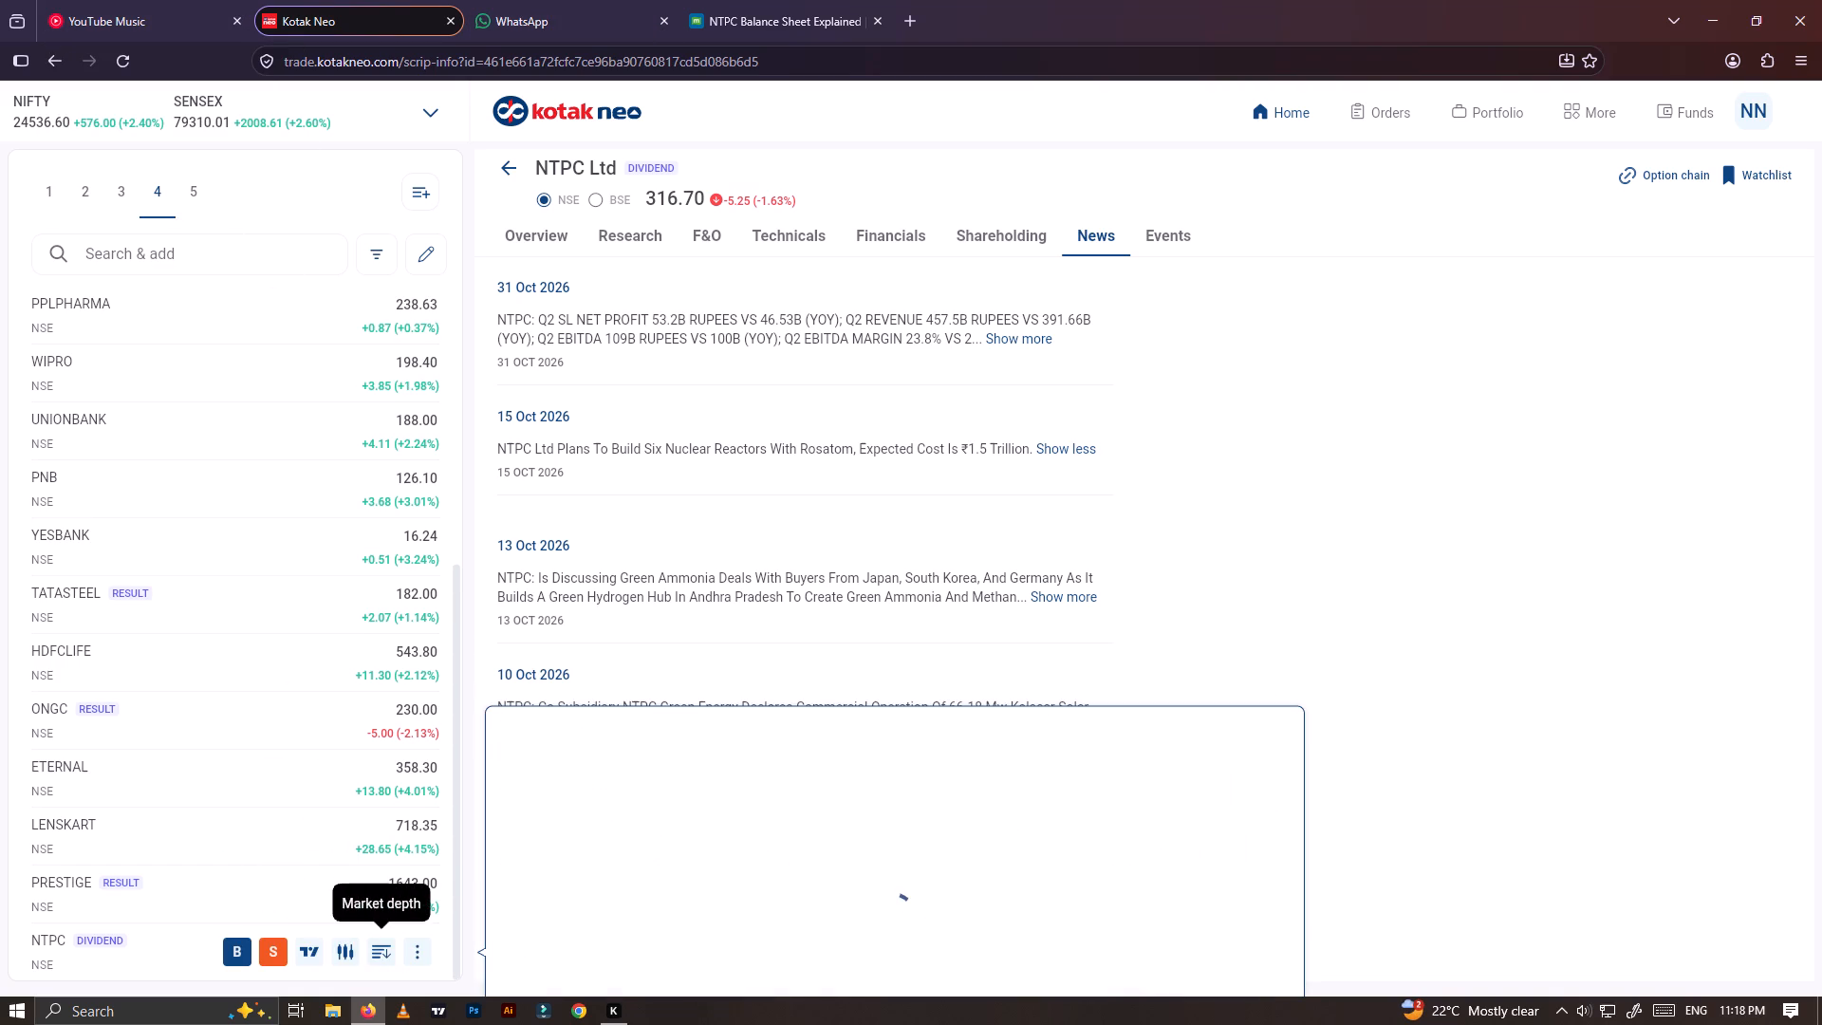
Open the NTPC technical chart from the watchlist and set it to the daily timeframe.
click(345, 955)
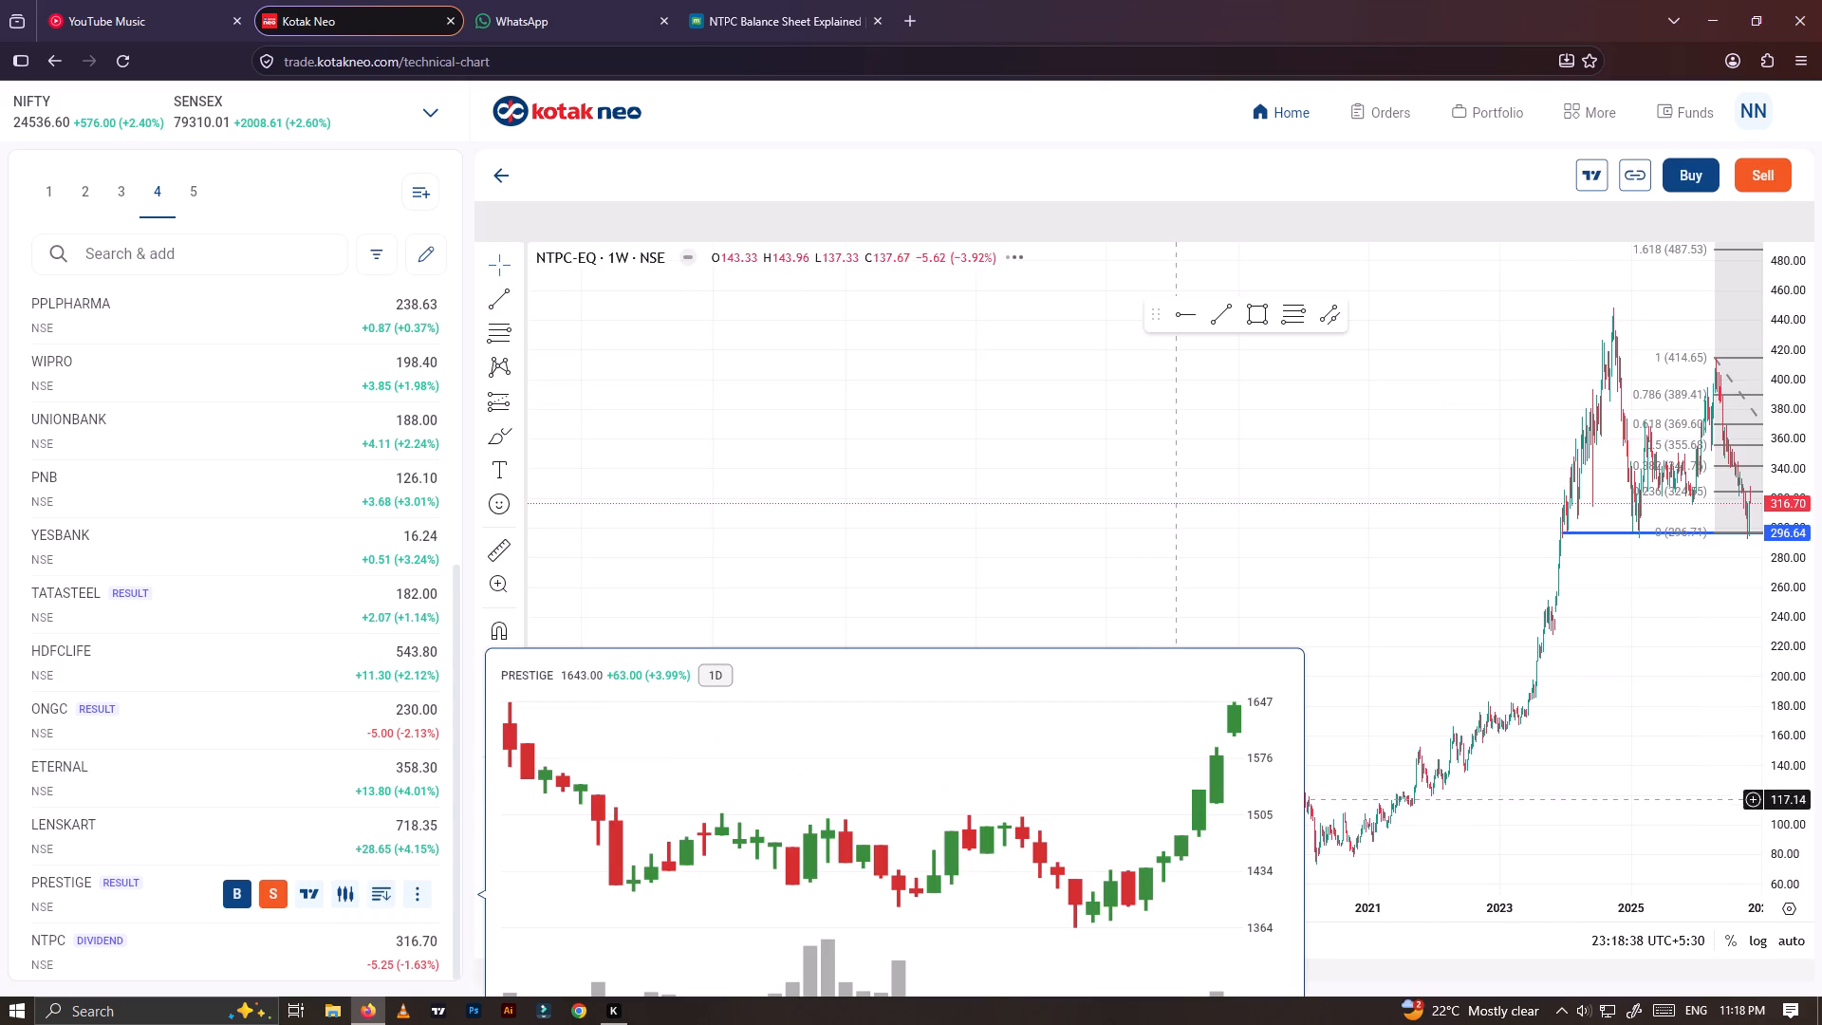
scroll(1325, 760, up, 6)
scroll(1439, 736, up, 6)
click(648, 304)
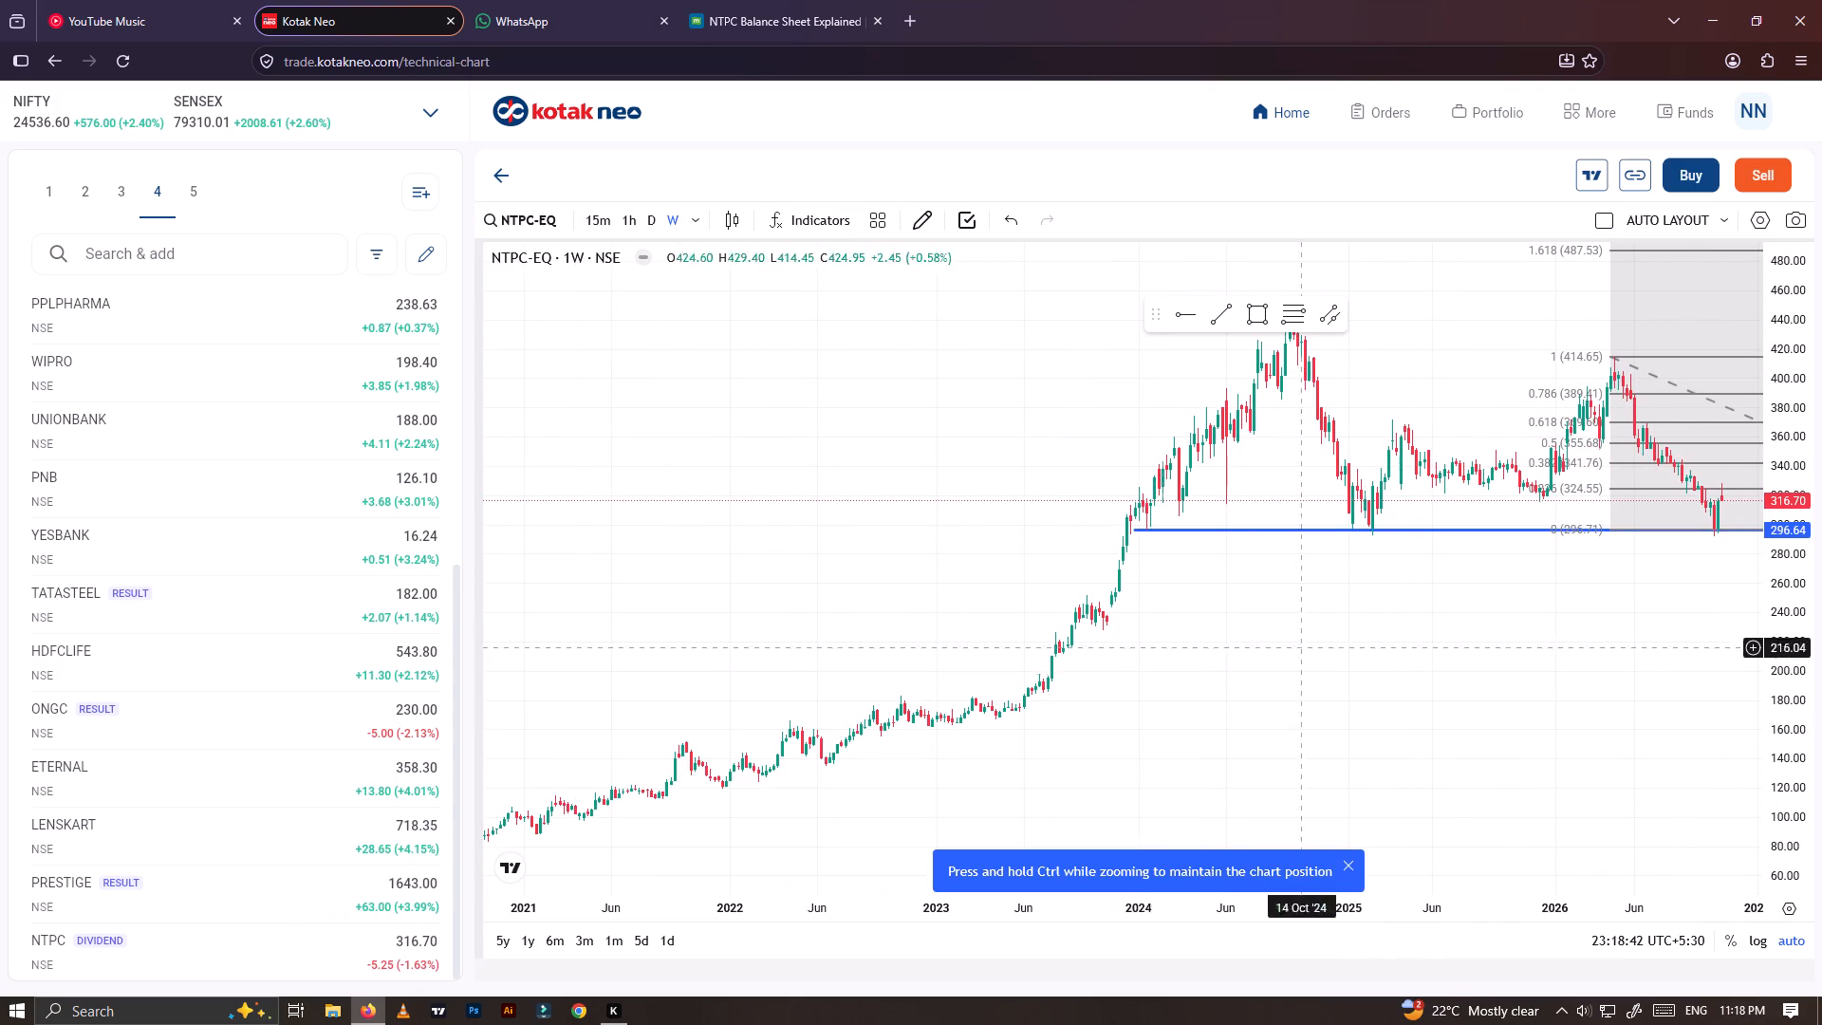
scroll(1452, 621, up, 5)
drag(1428, 623, 1188, 622)
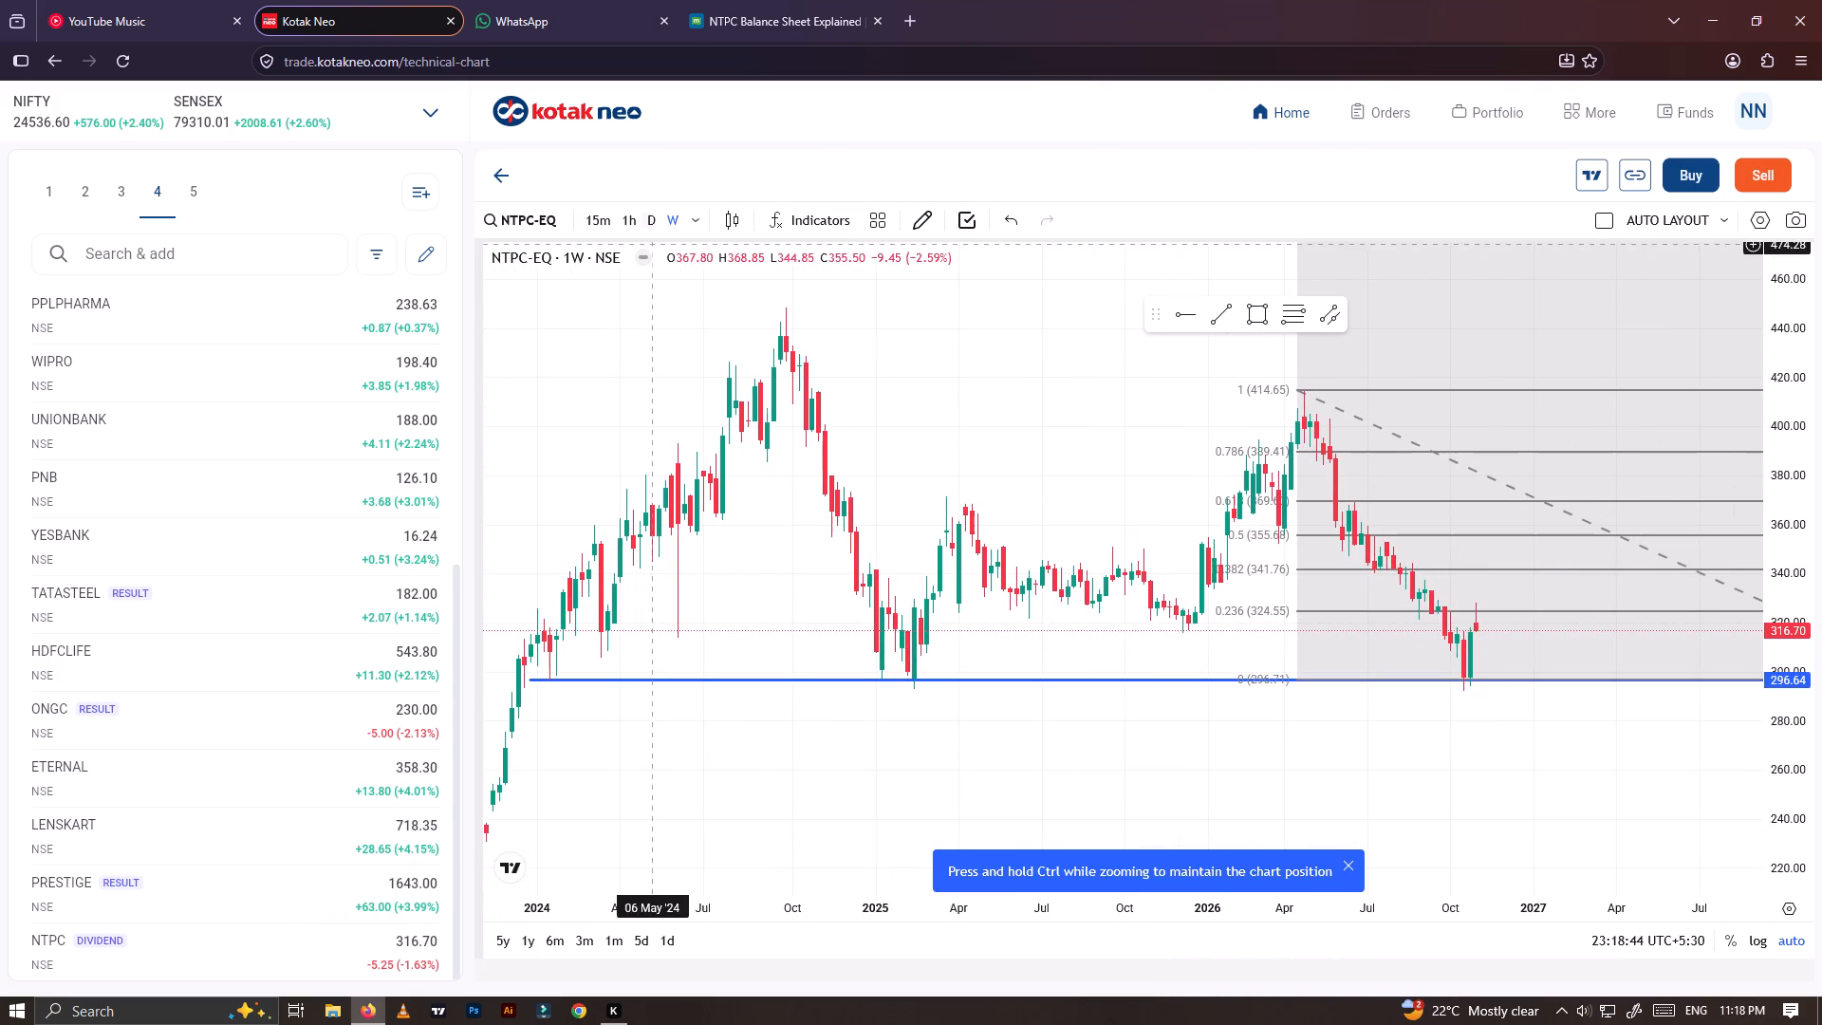
click(650, 229)
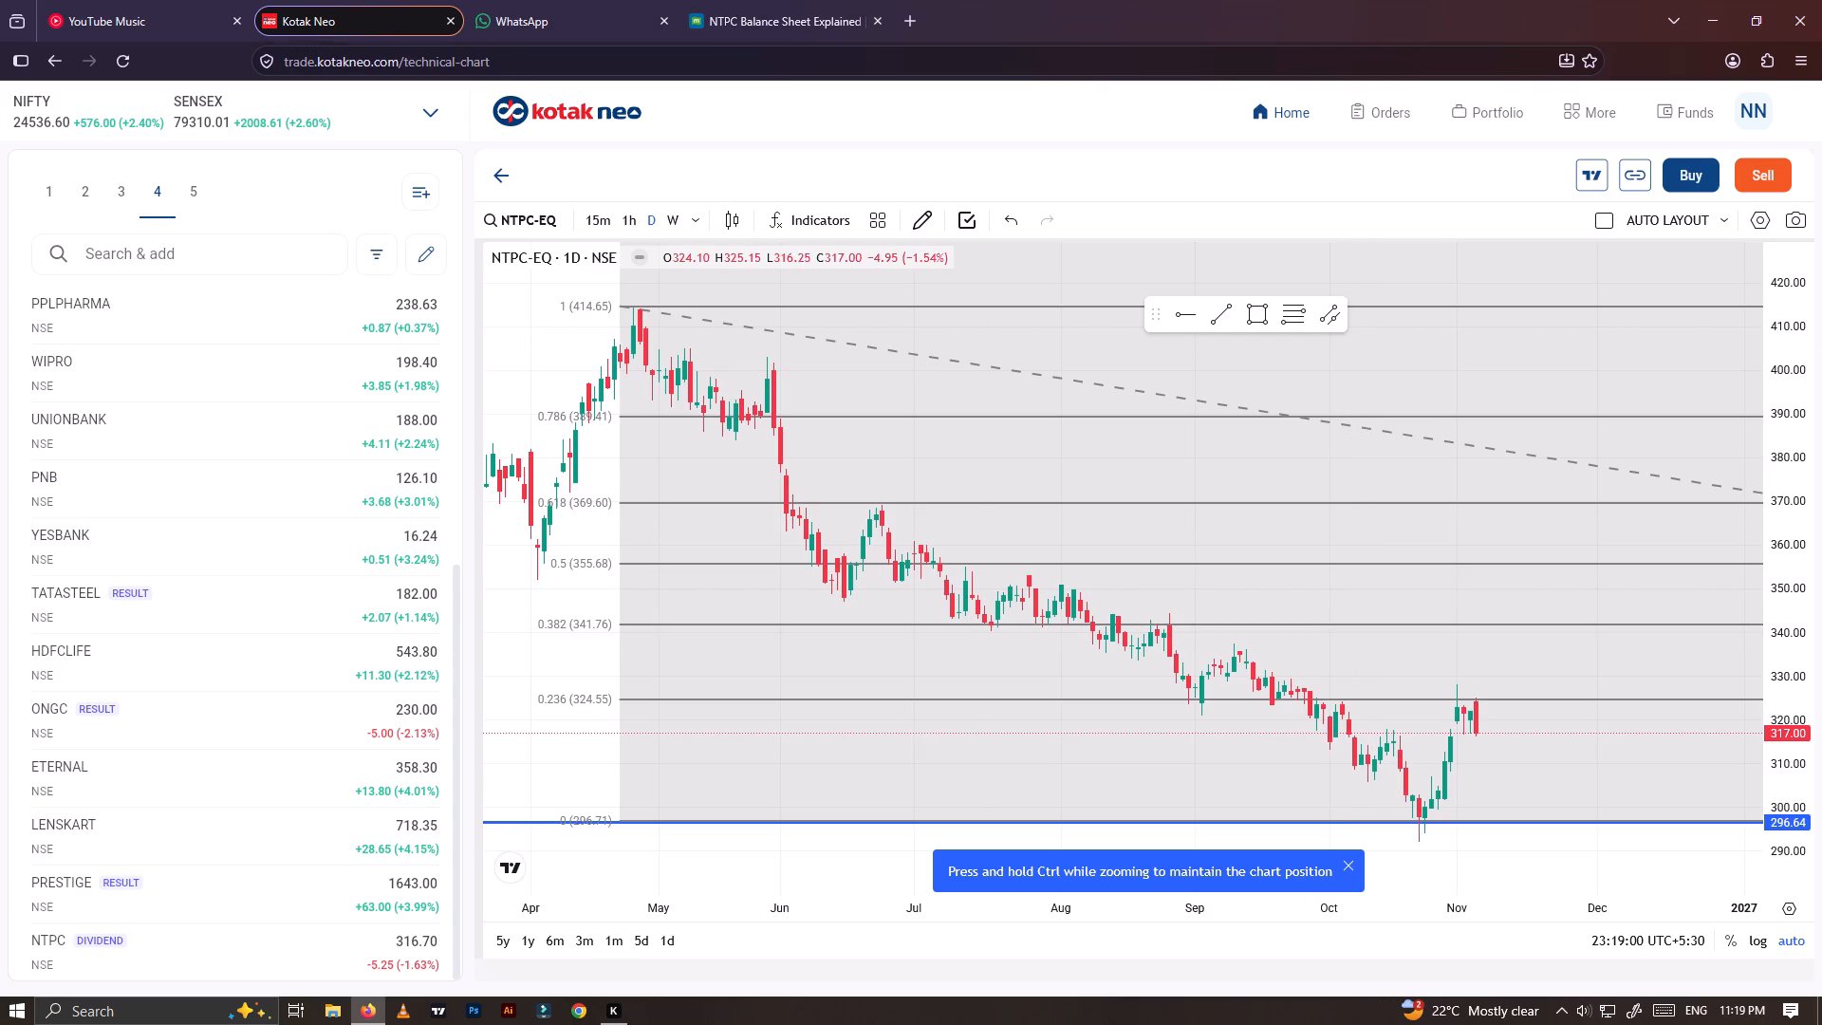
Search the indicators for "ma" and add two Moving Average indicators to the NTPC daily chart.
click(787, 223)
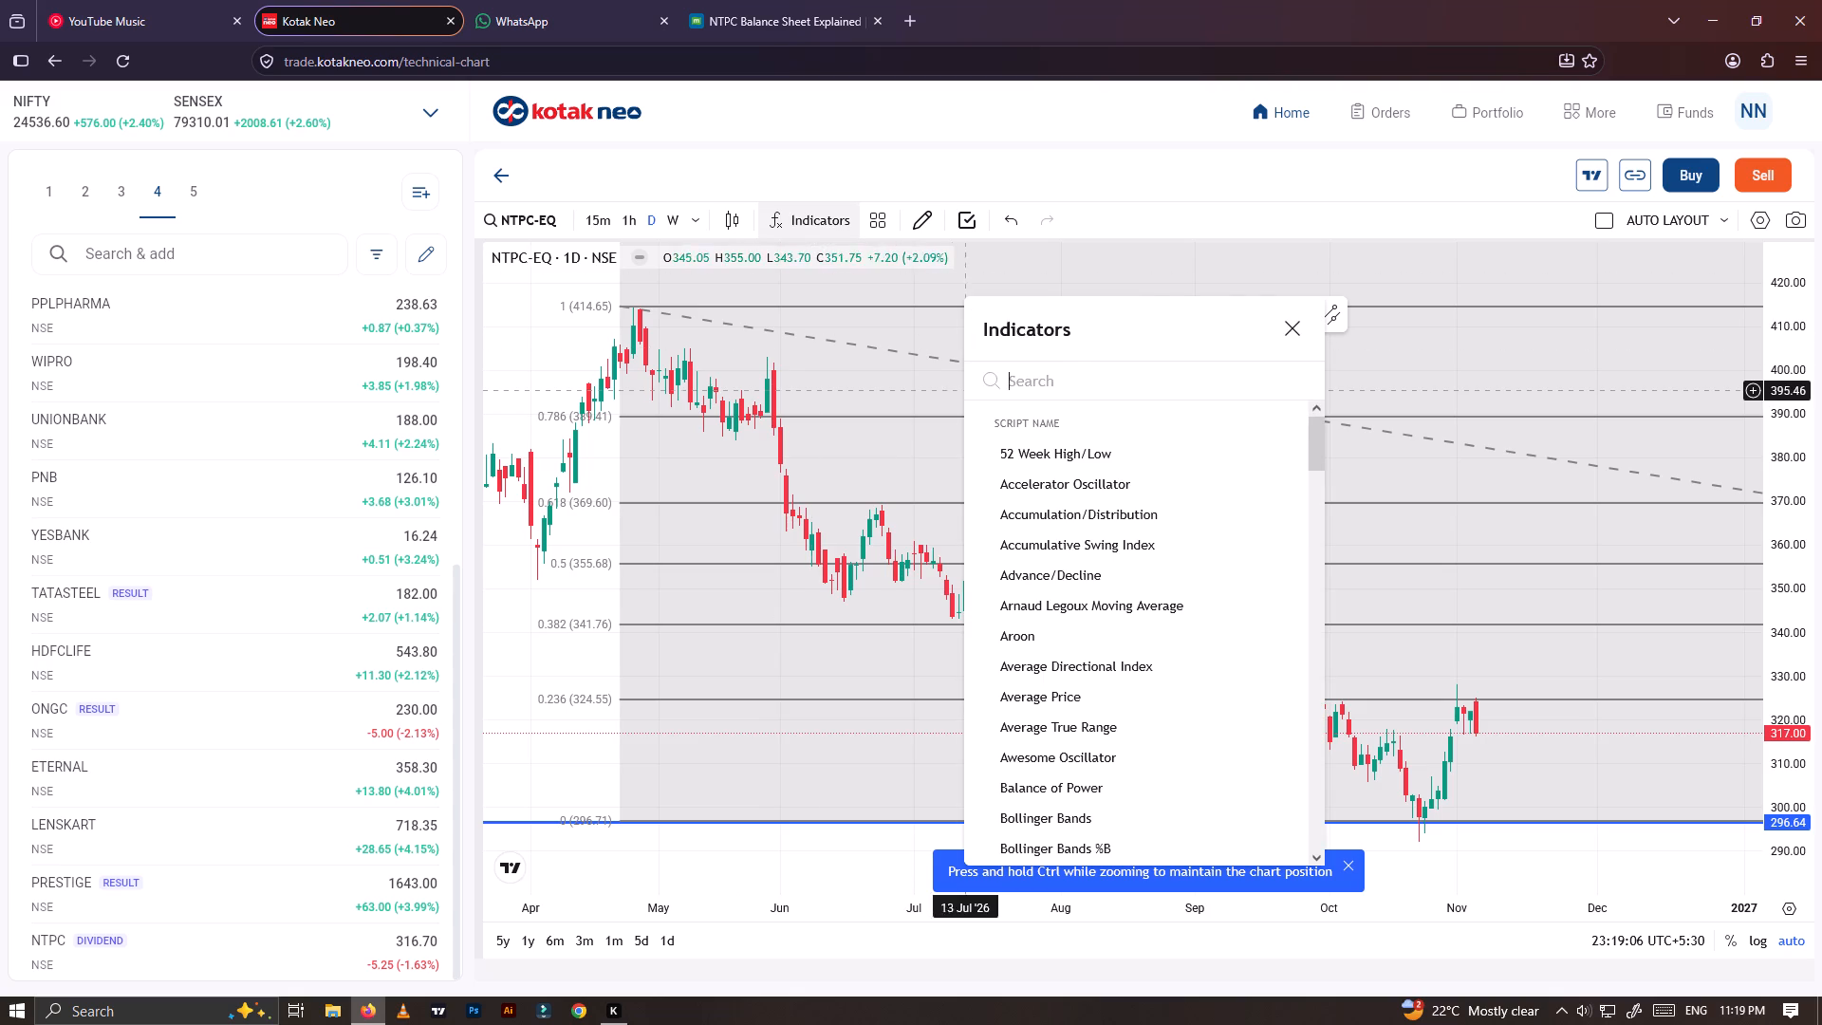
key(m)
key(a)
click(1015, 457)
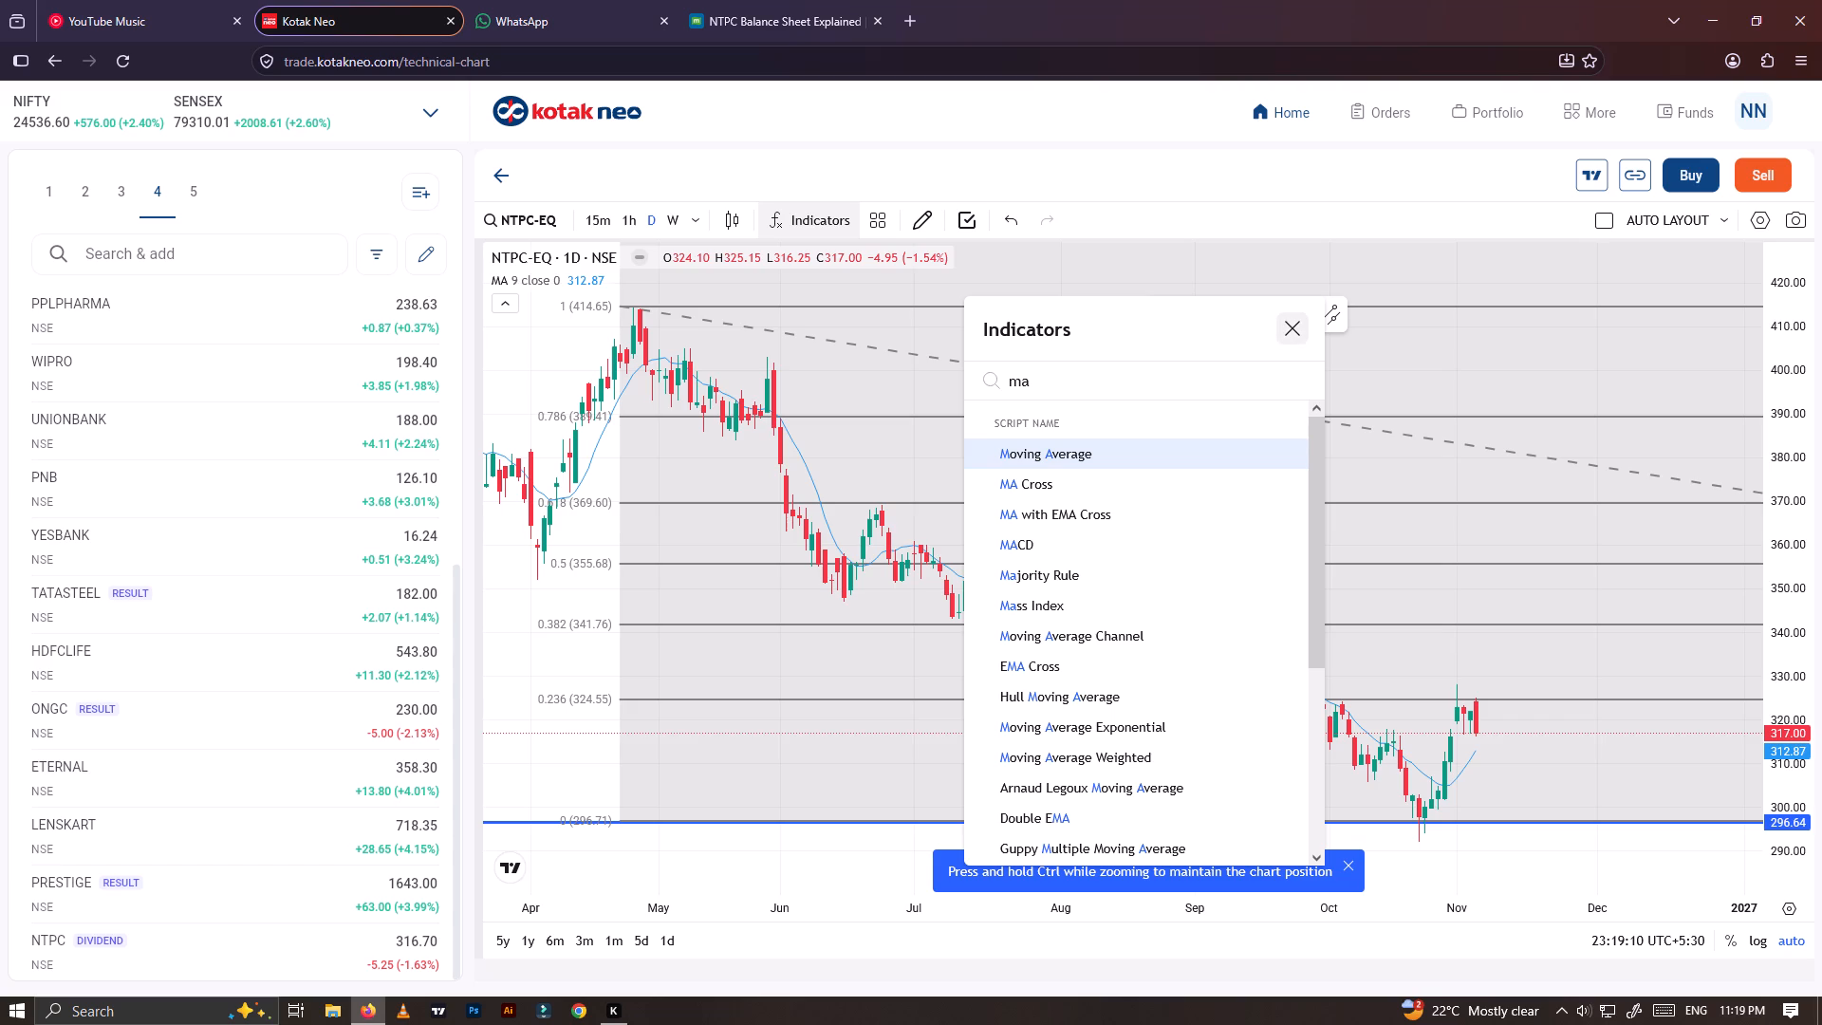
click(1086, 458)
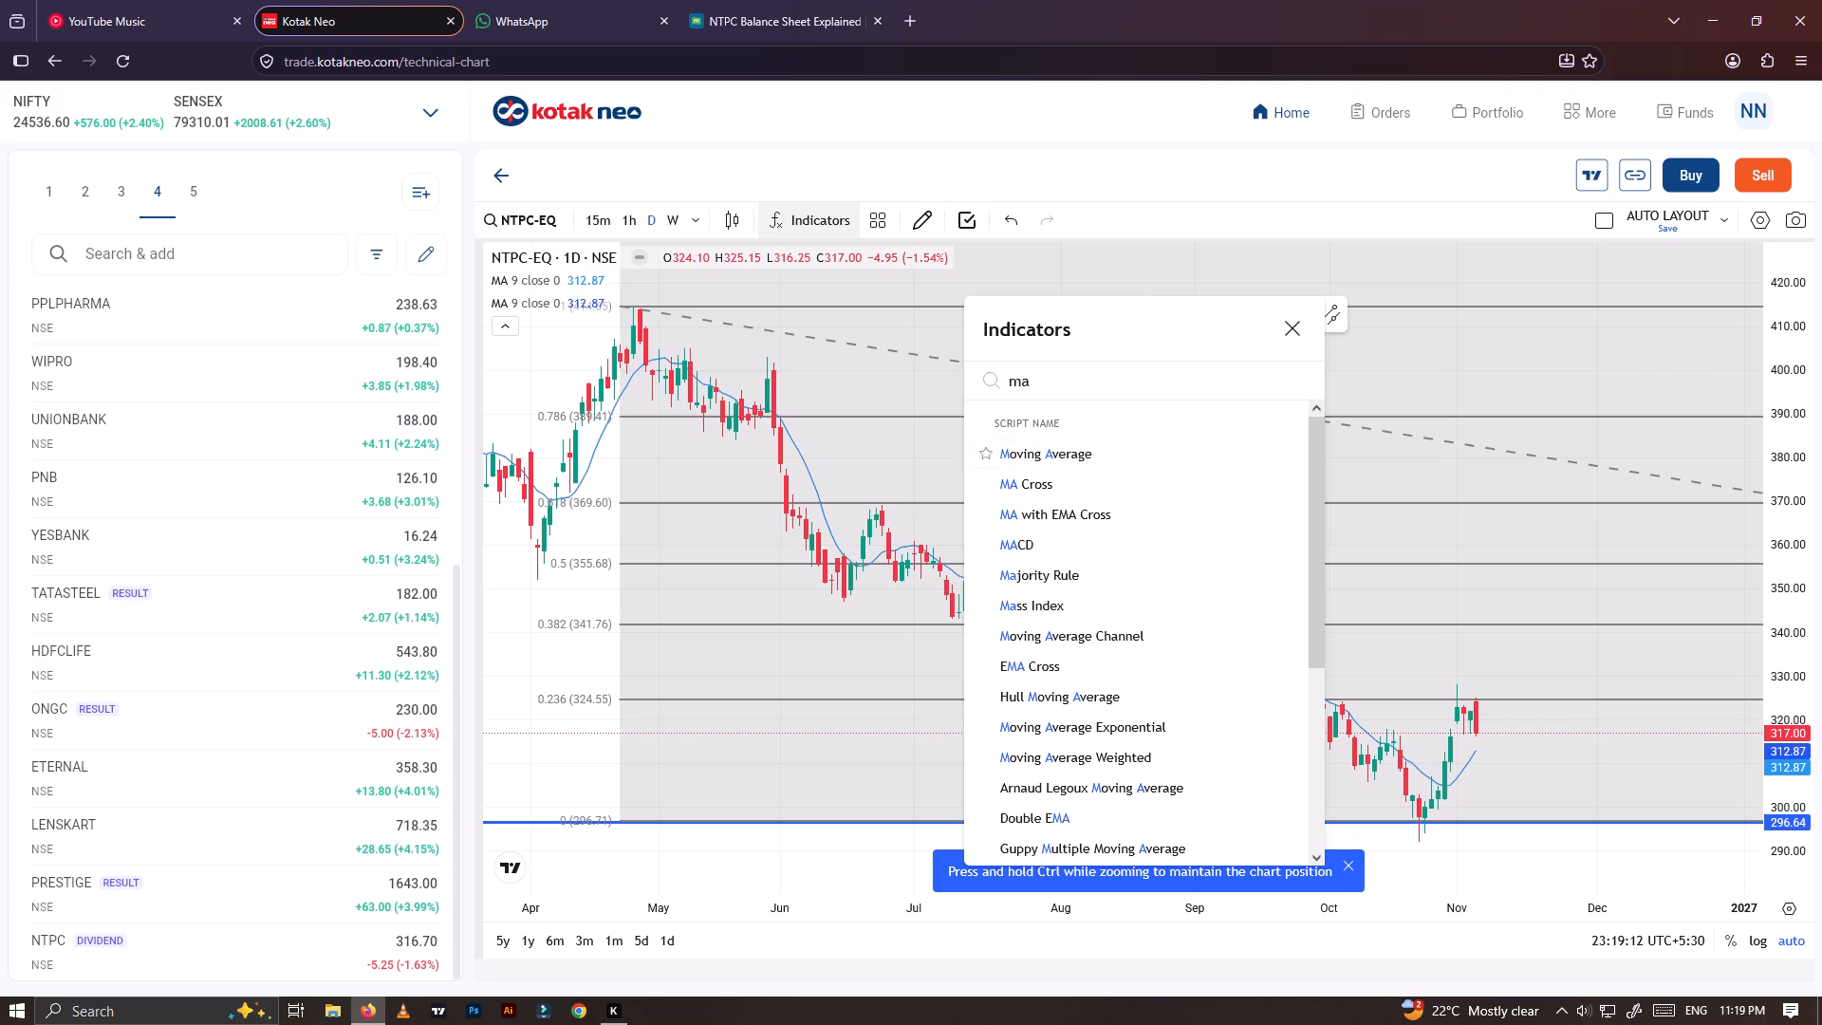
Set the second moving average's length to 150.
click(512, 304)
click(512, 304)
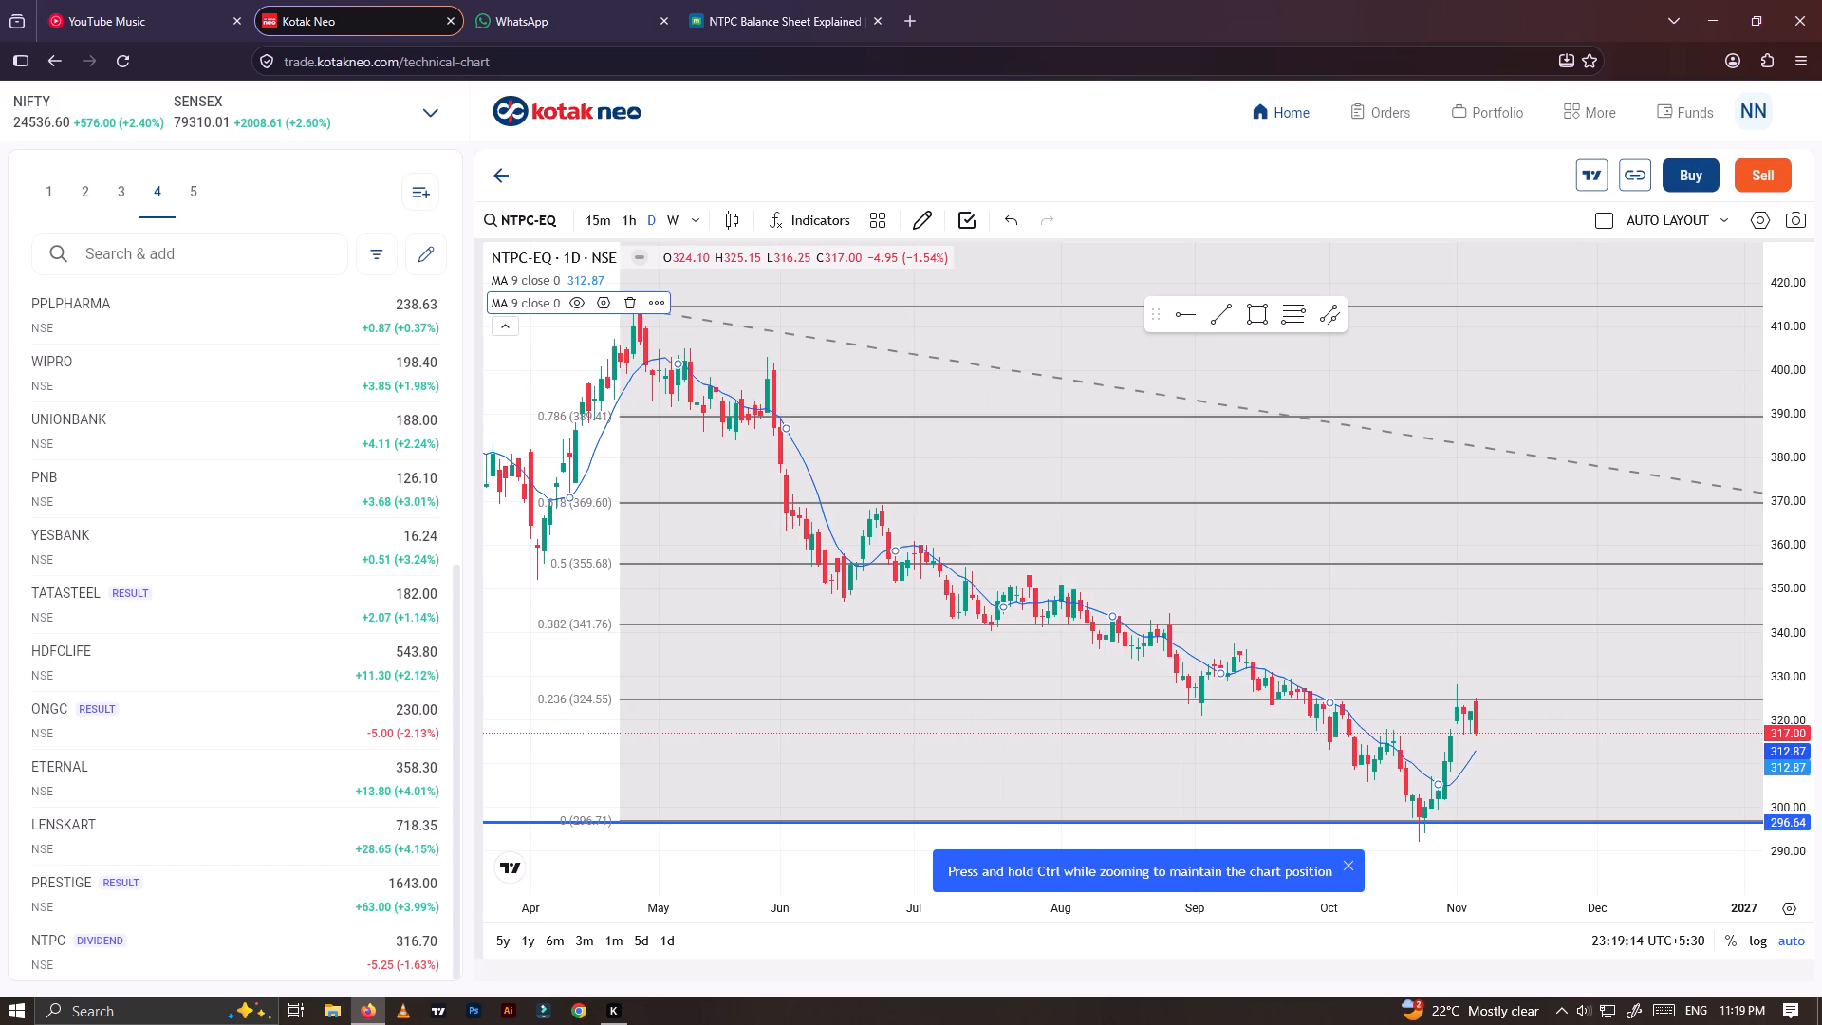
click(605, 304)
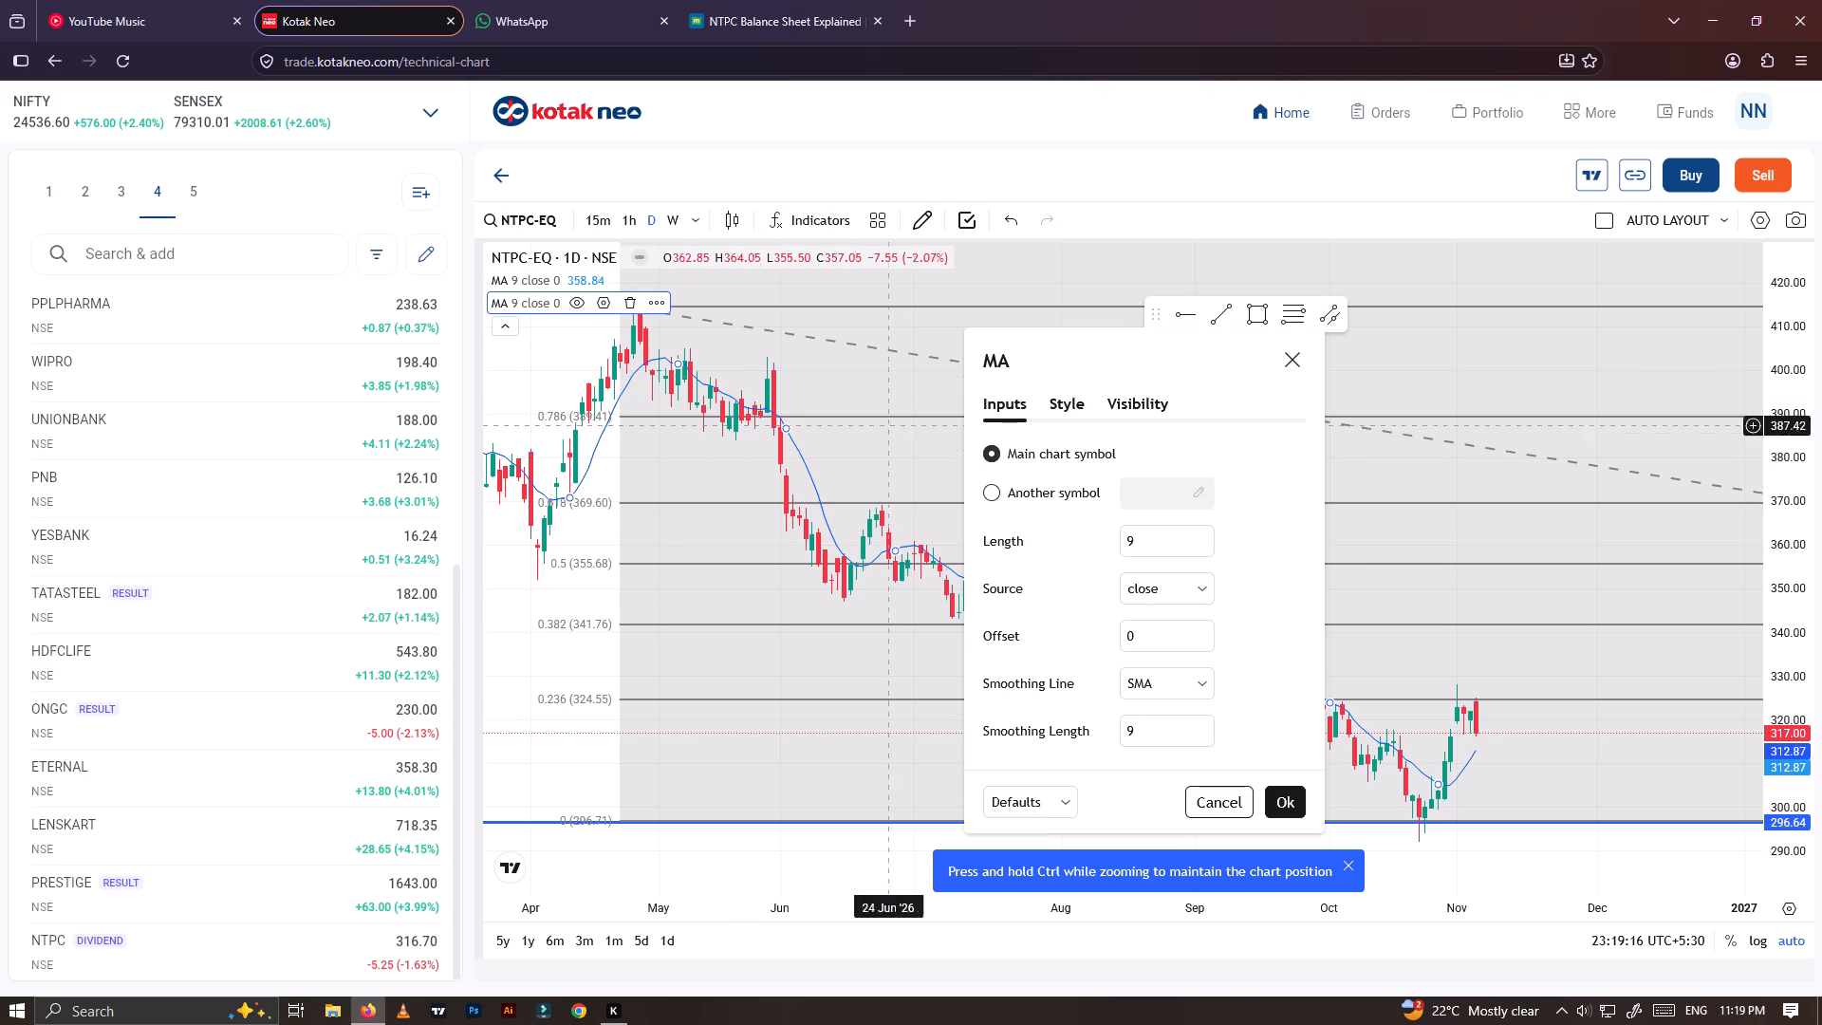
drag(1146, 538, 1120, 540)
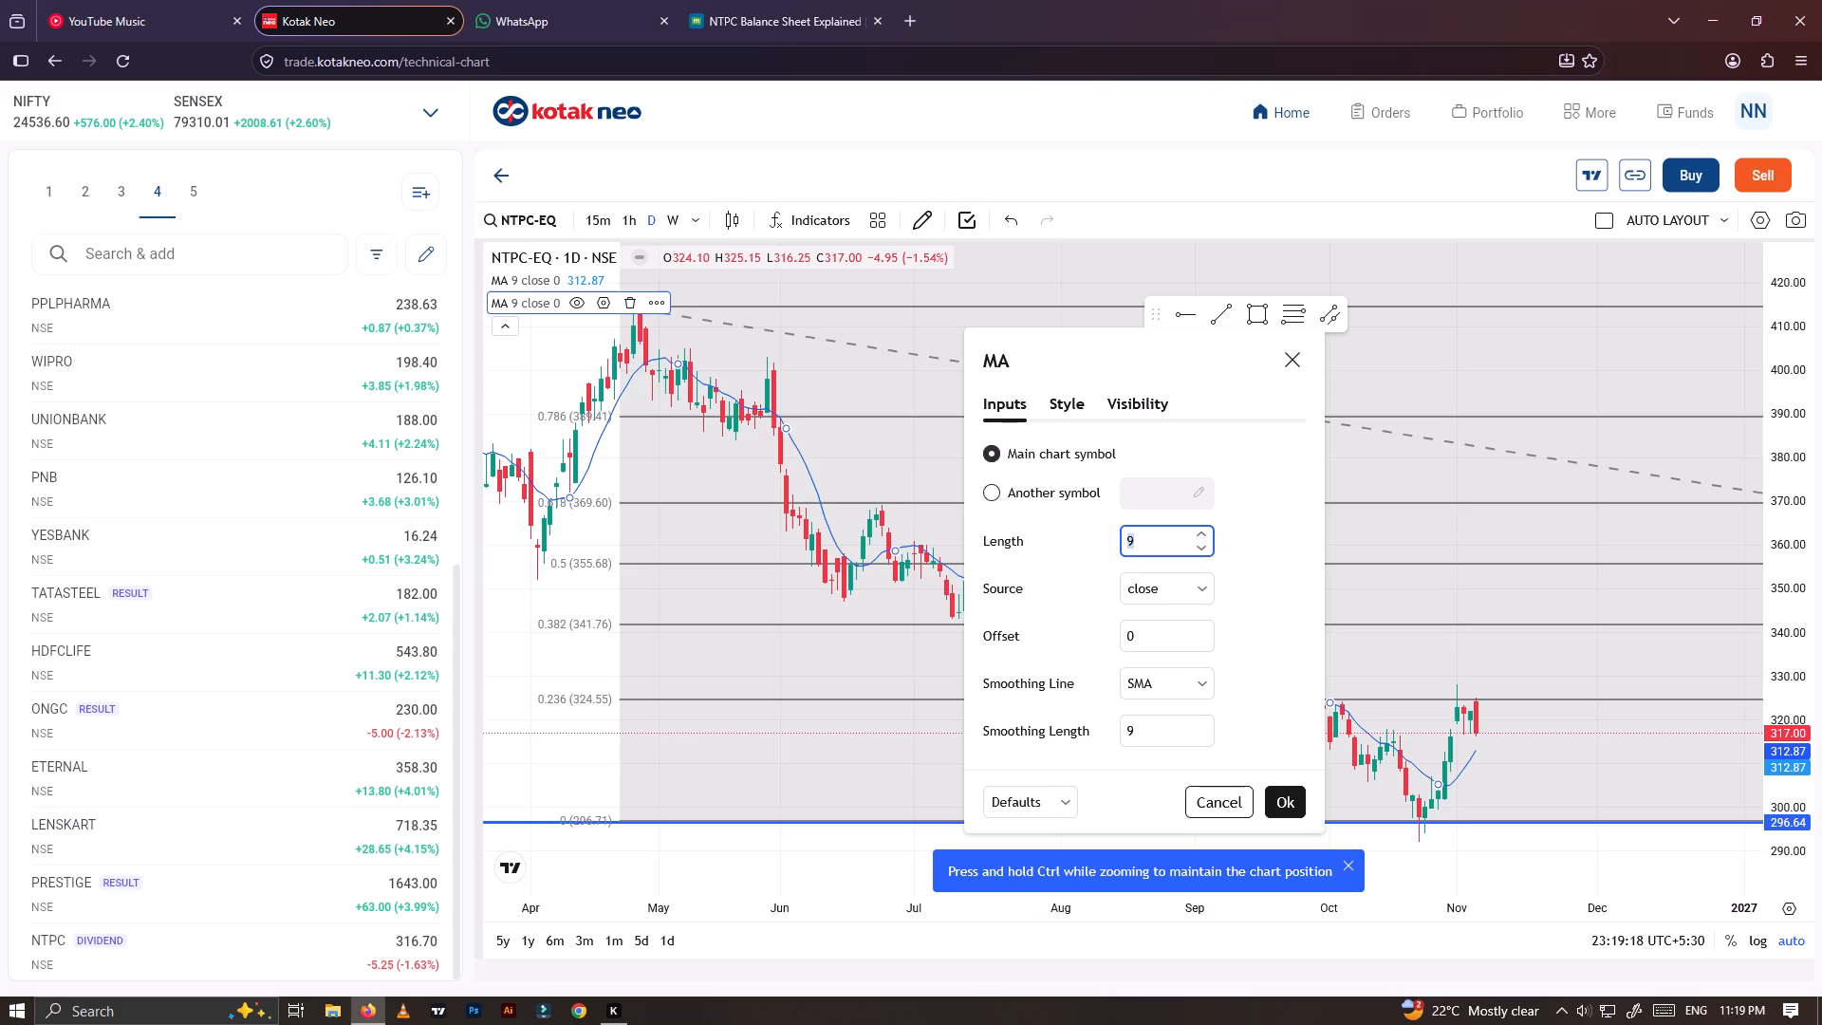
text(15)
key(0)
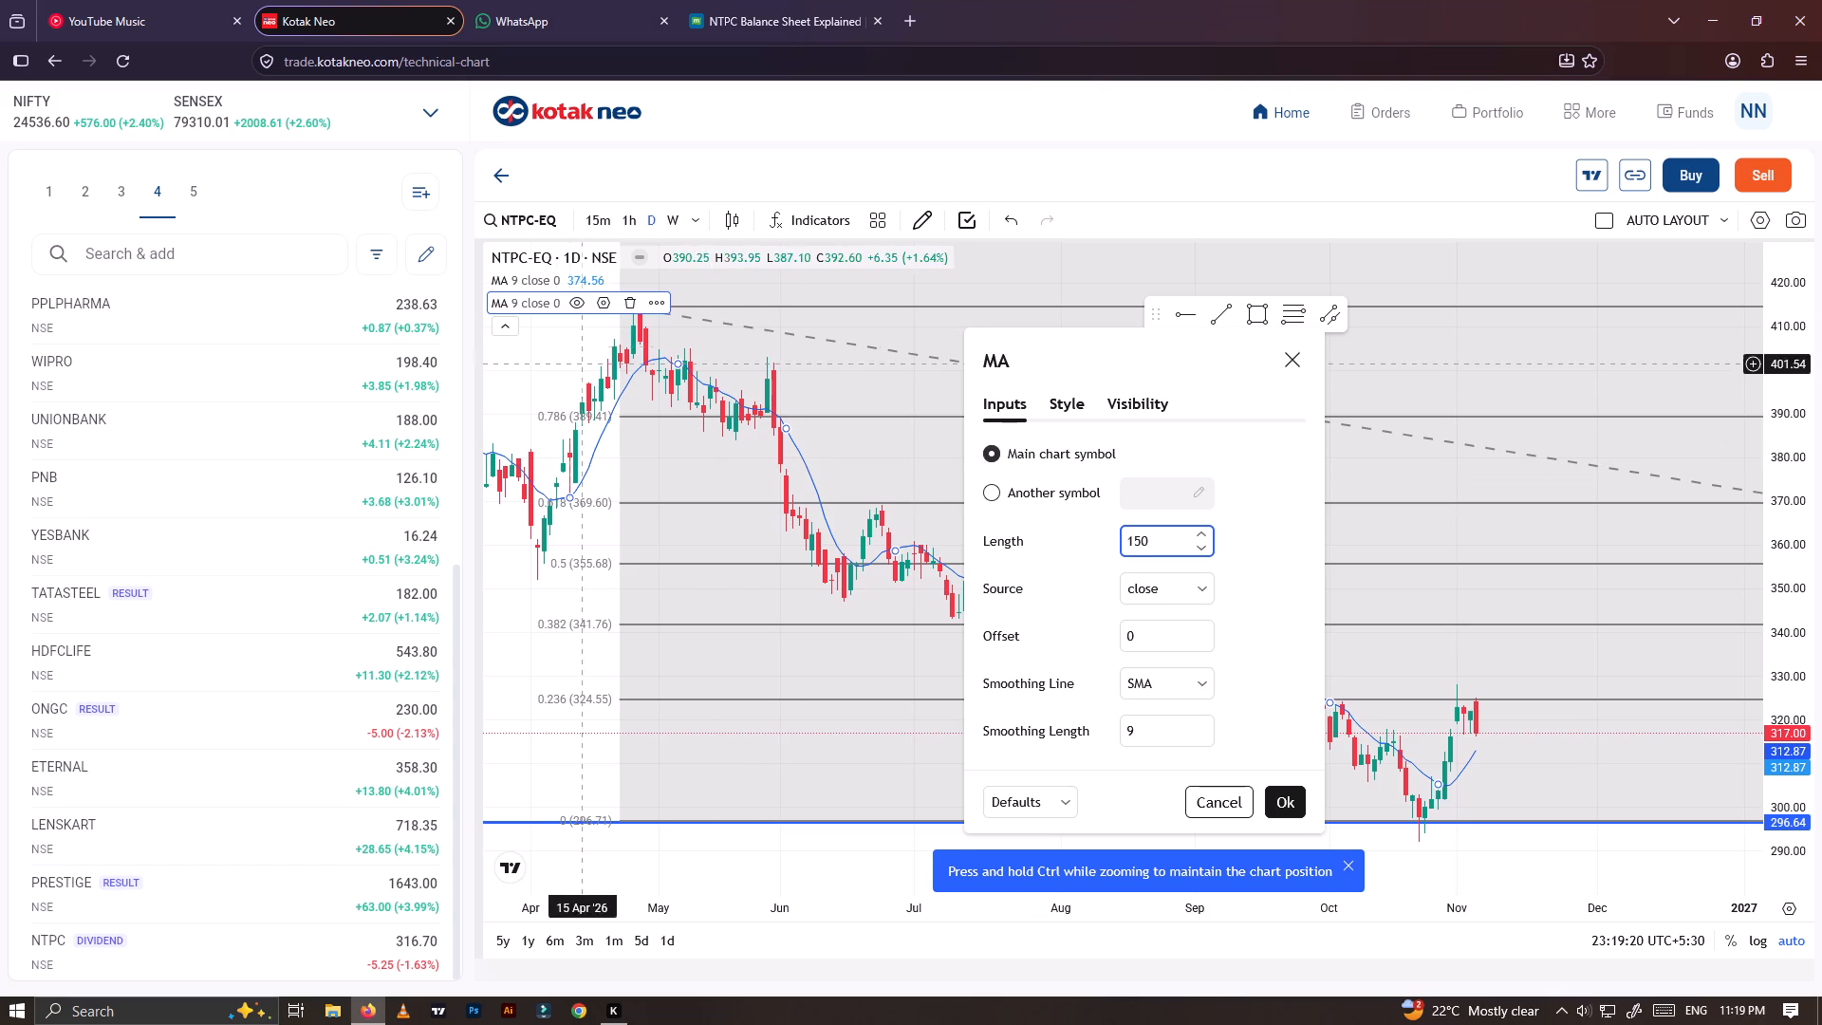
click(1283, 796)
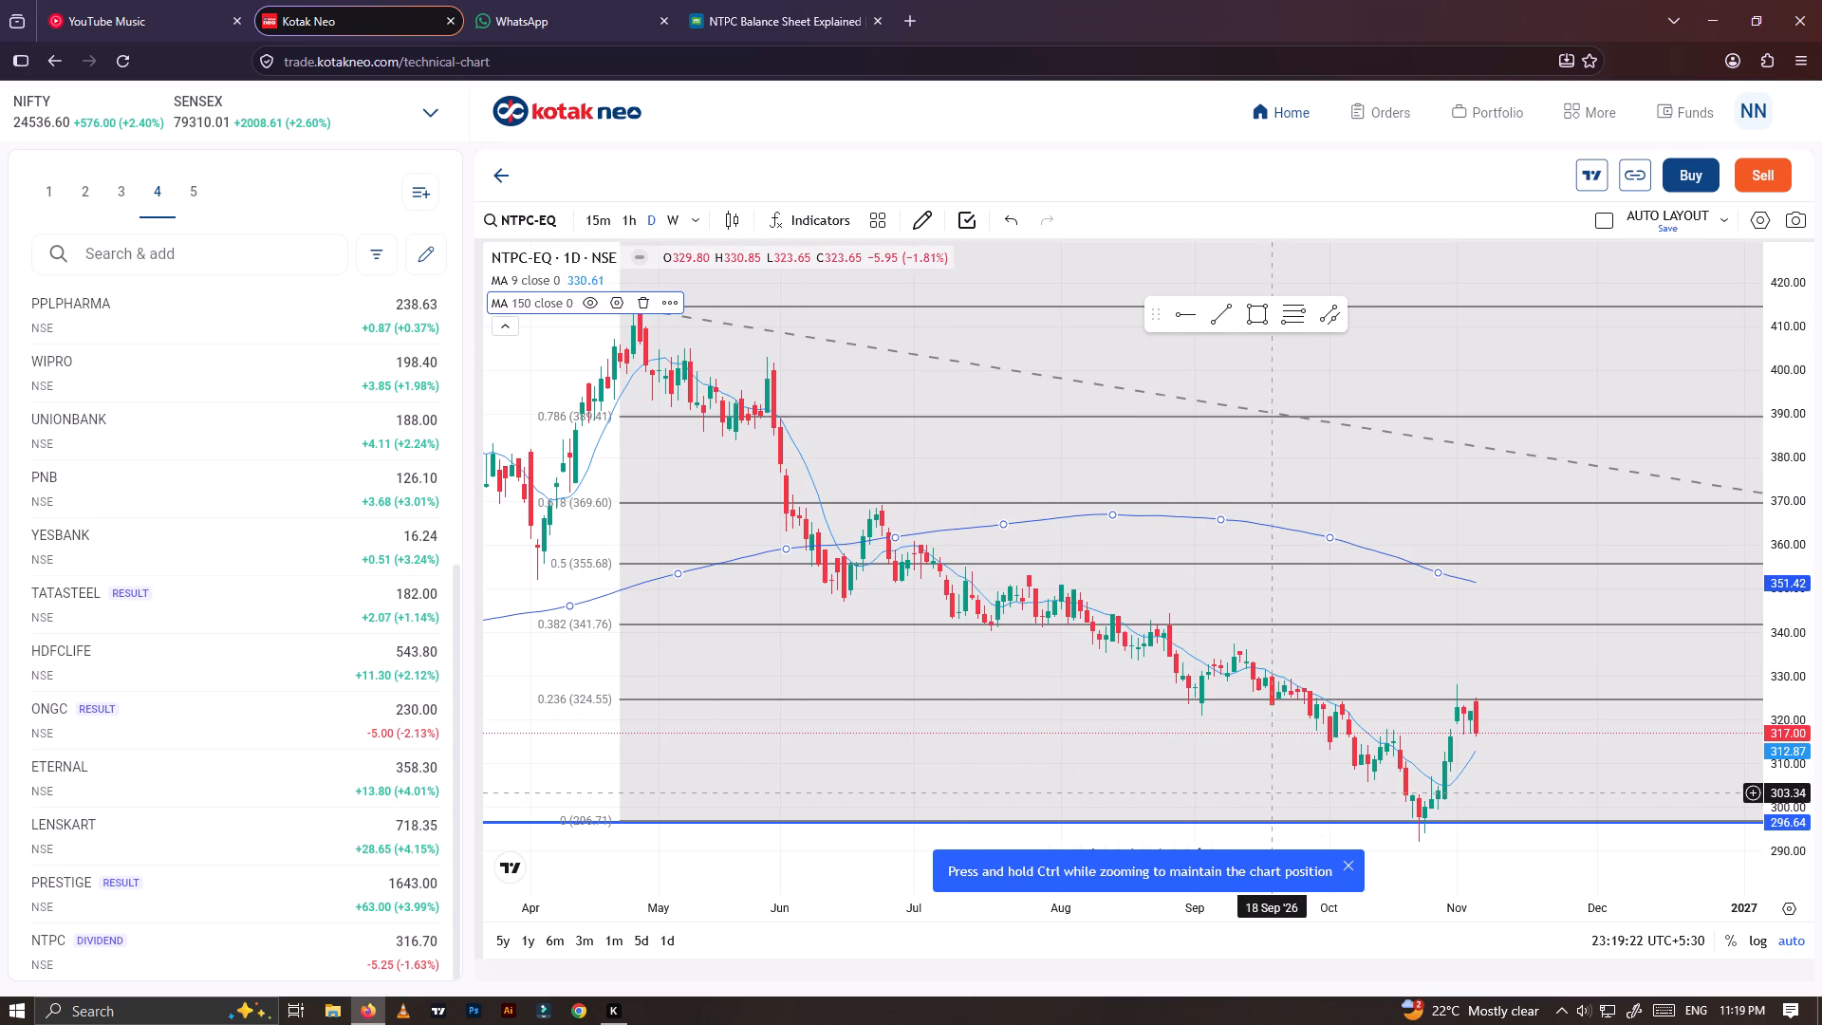
Set the second moving average's length to 15.
click(547, 300)
click(616, 303)
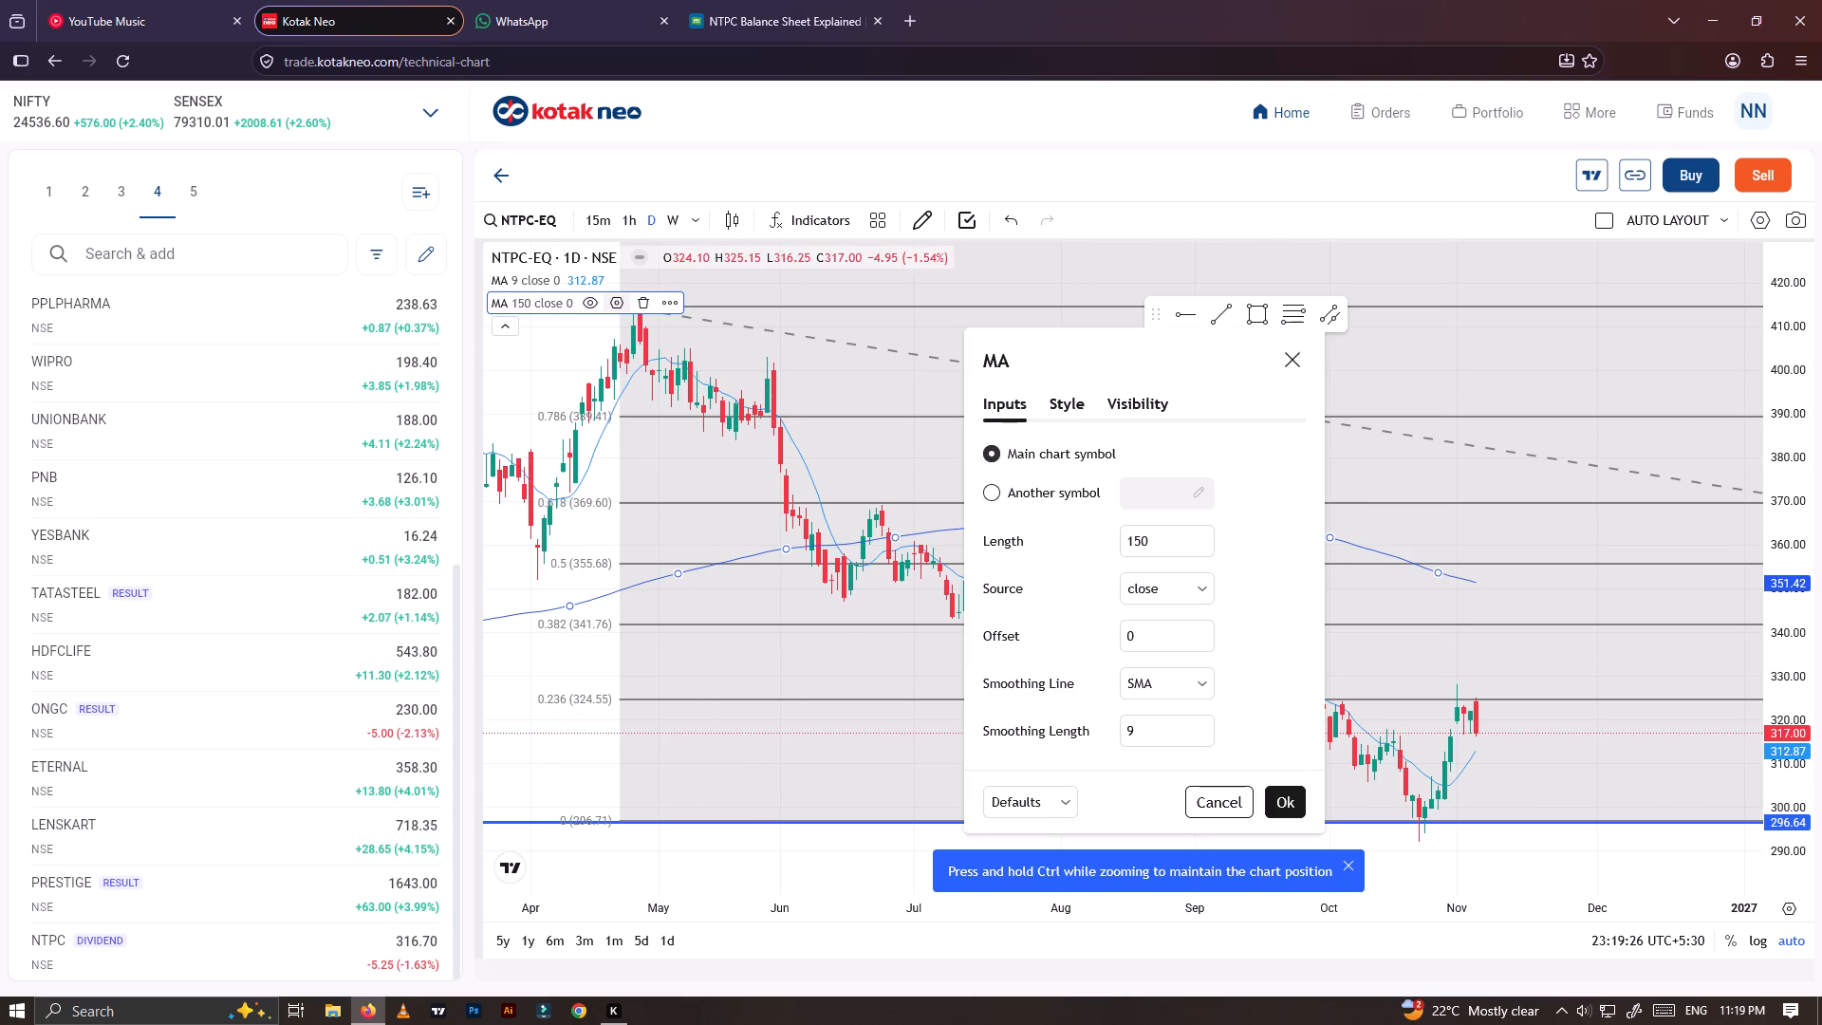
click(1173, 543)
key(BackSpace)
key(Return)
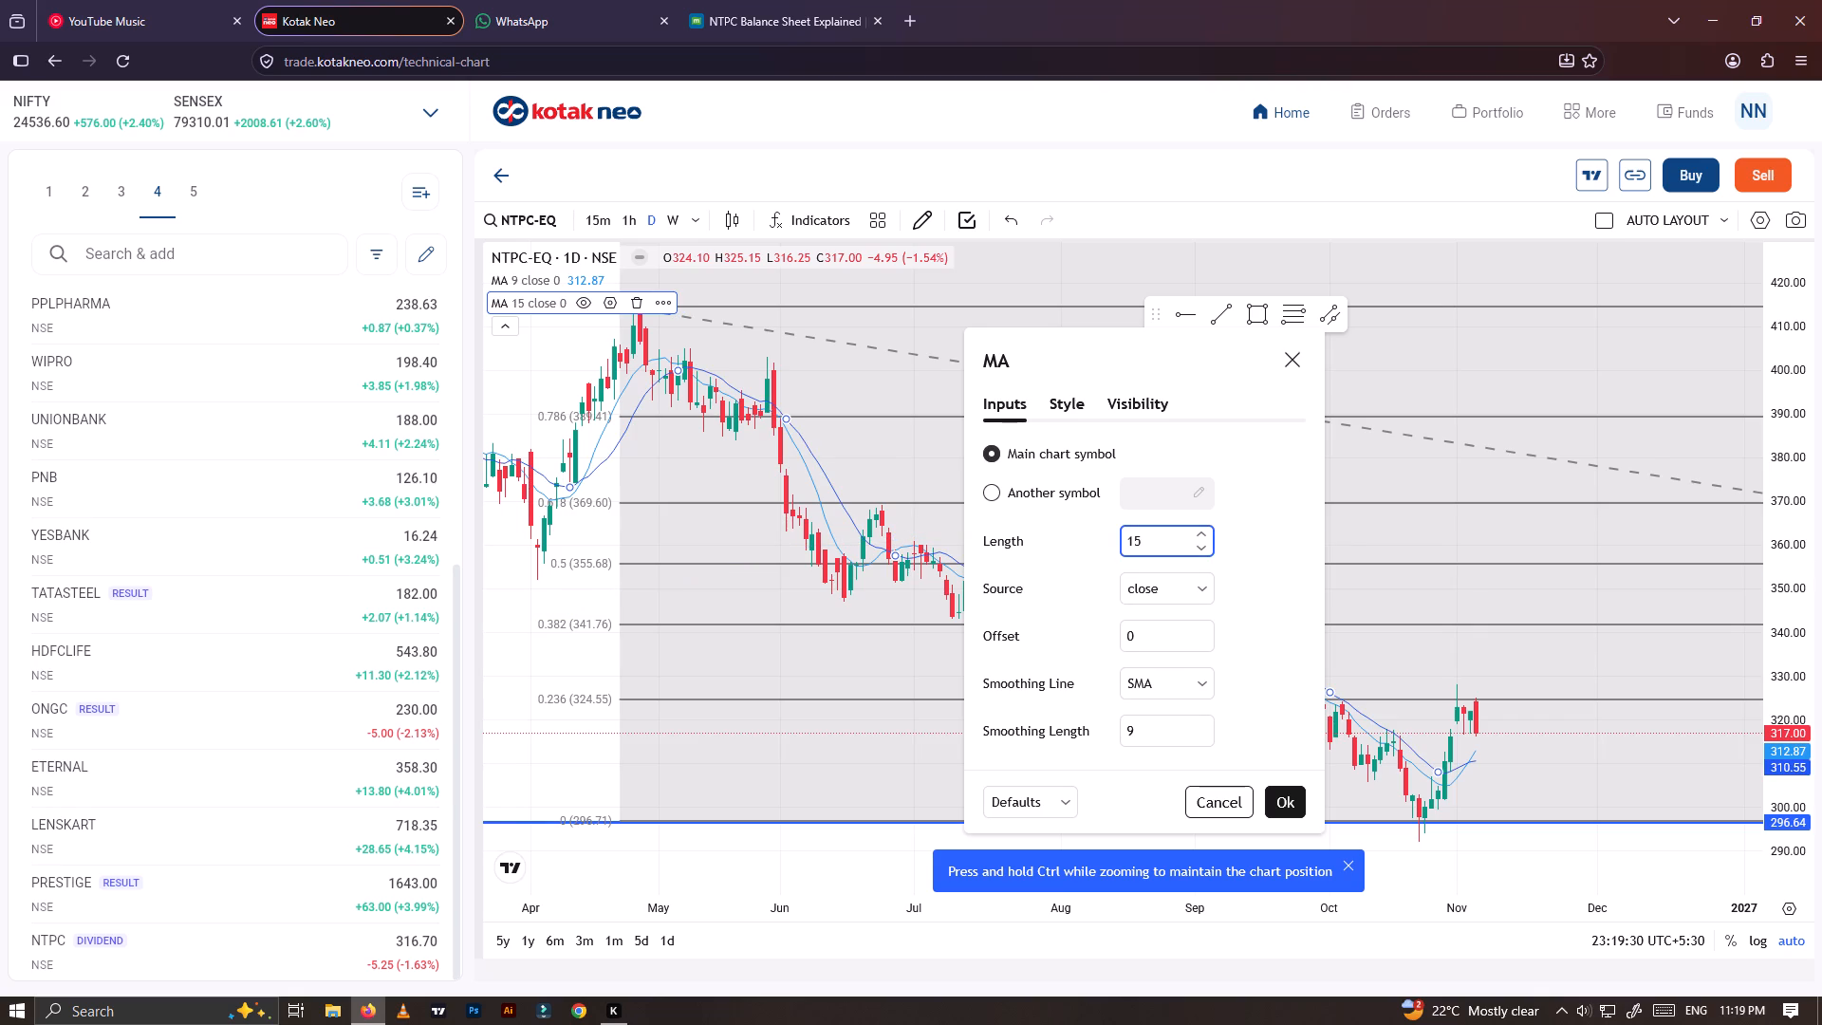
click(1284, 806)
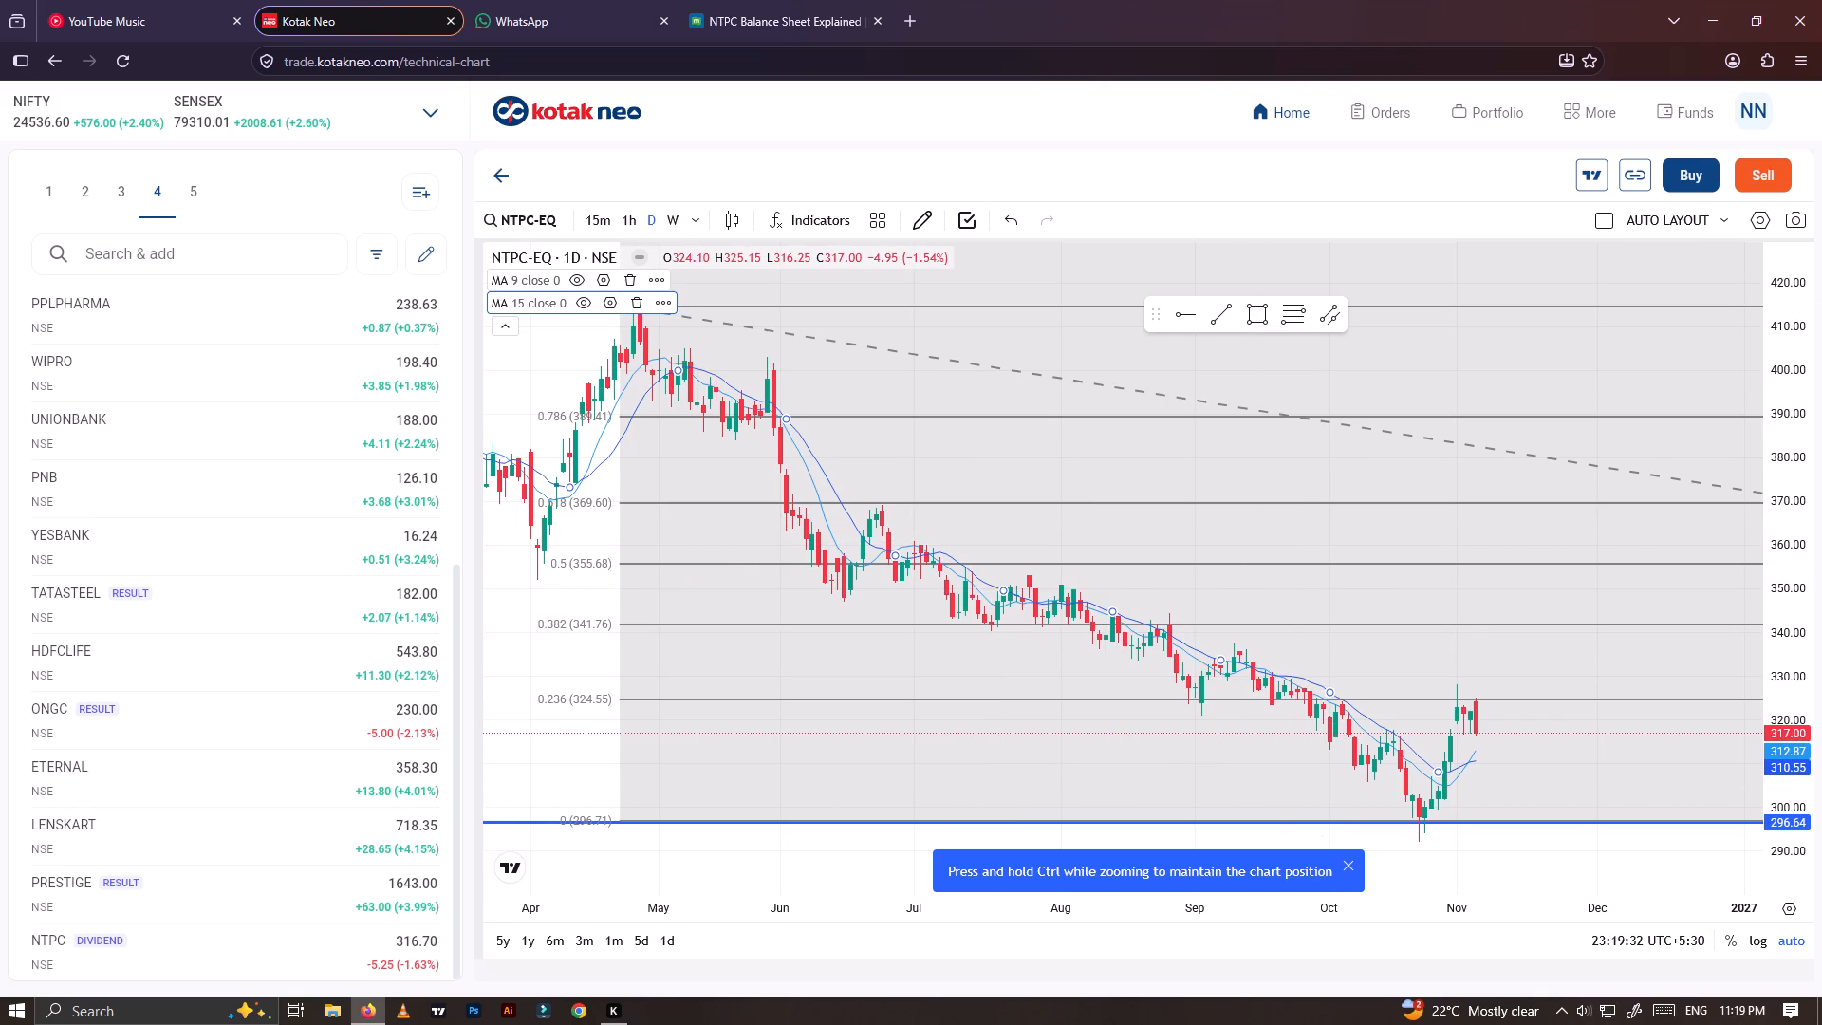
Set the first moving average's length to 5.
click(604, 282)
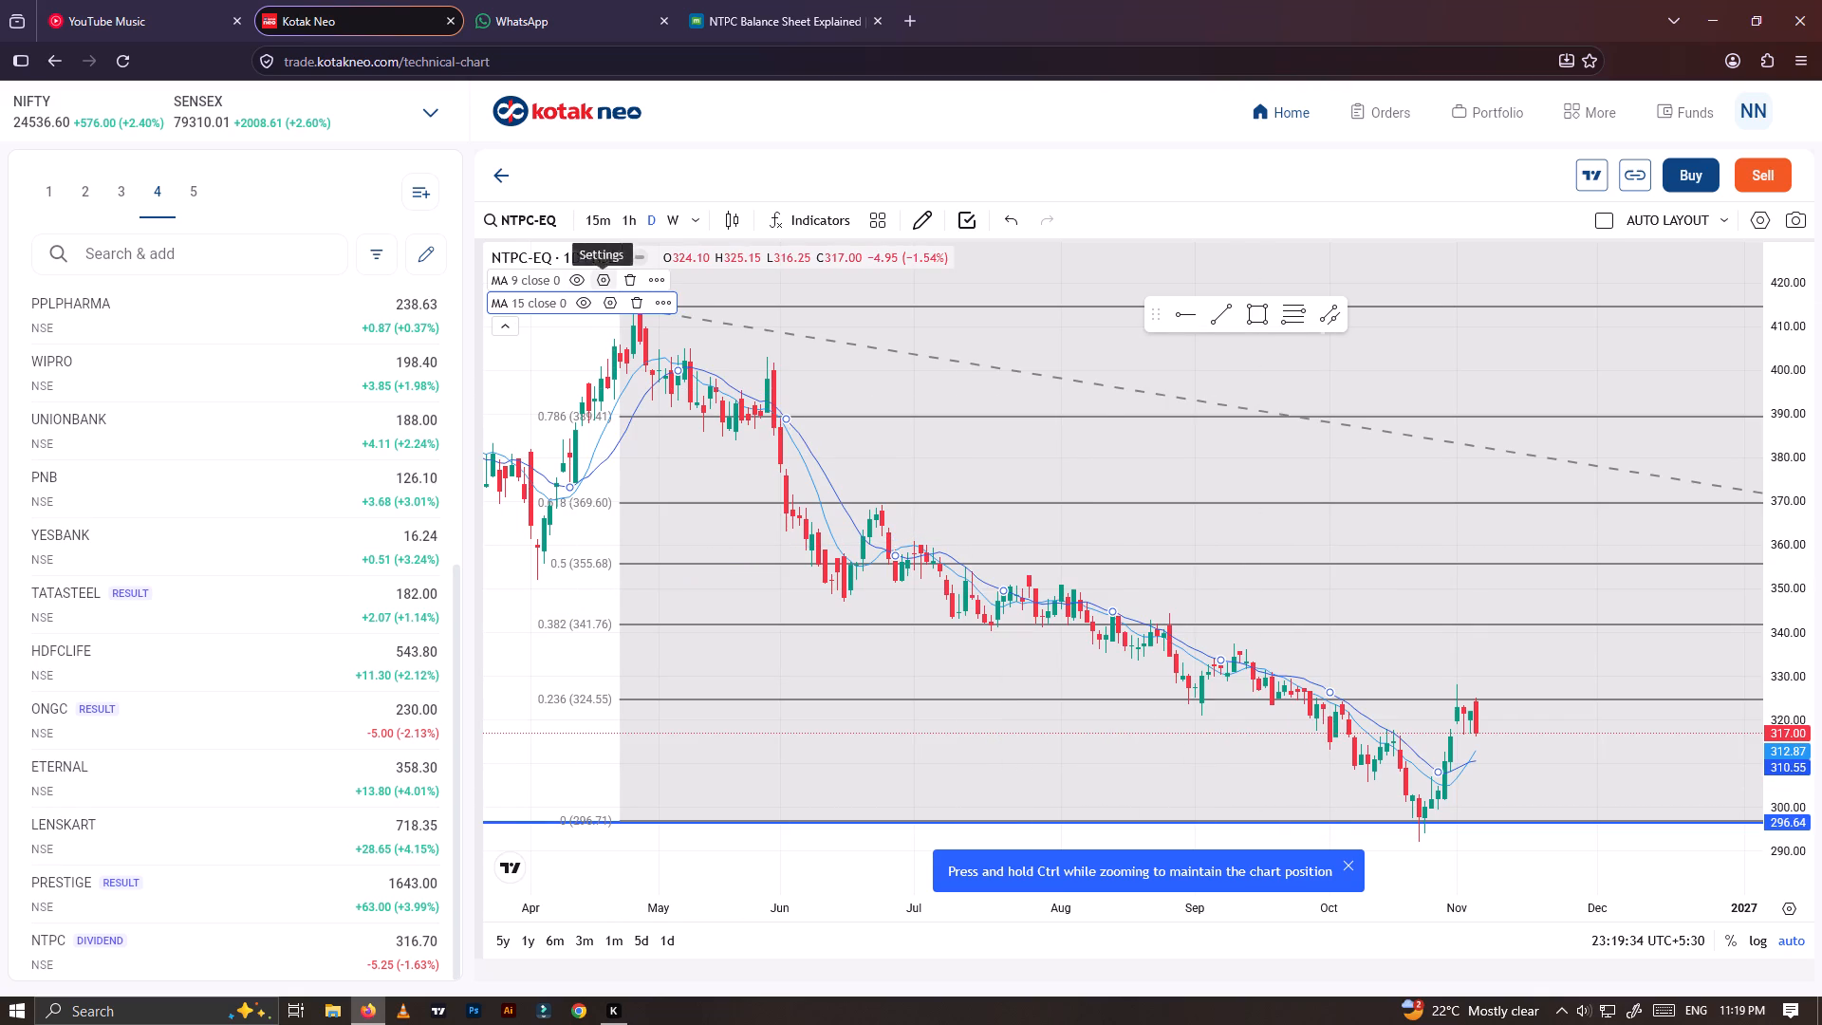
drag(1143, 540, 1125, 540)
key(5)
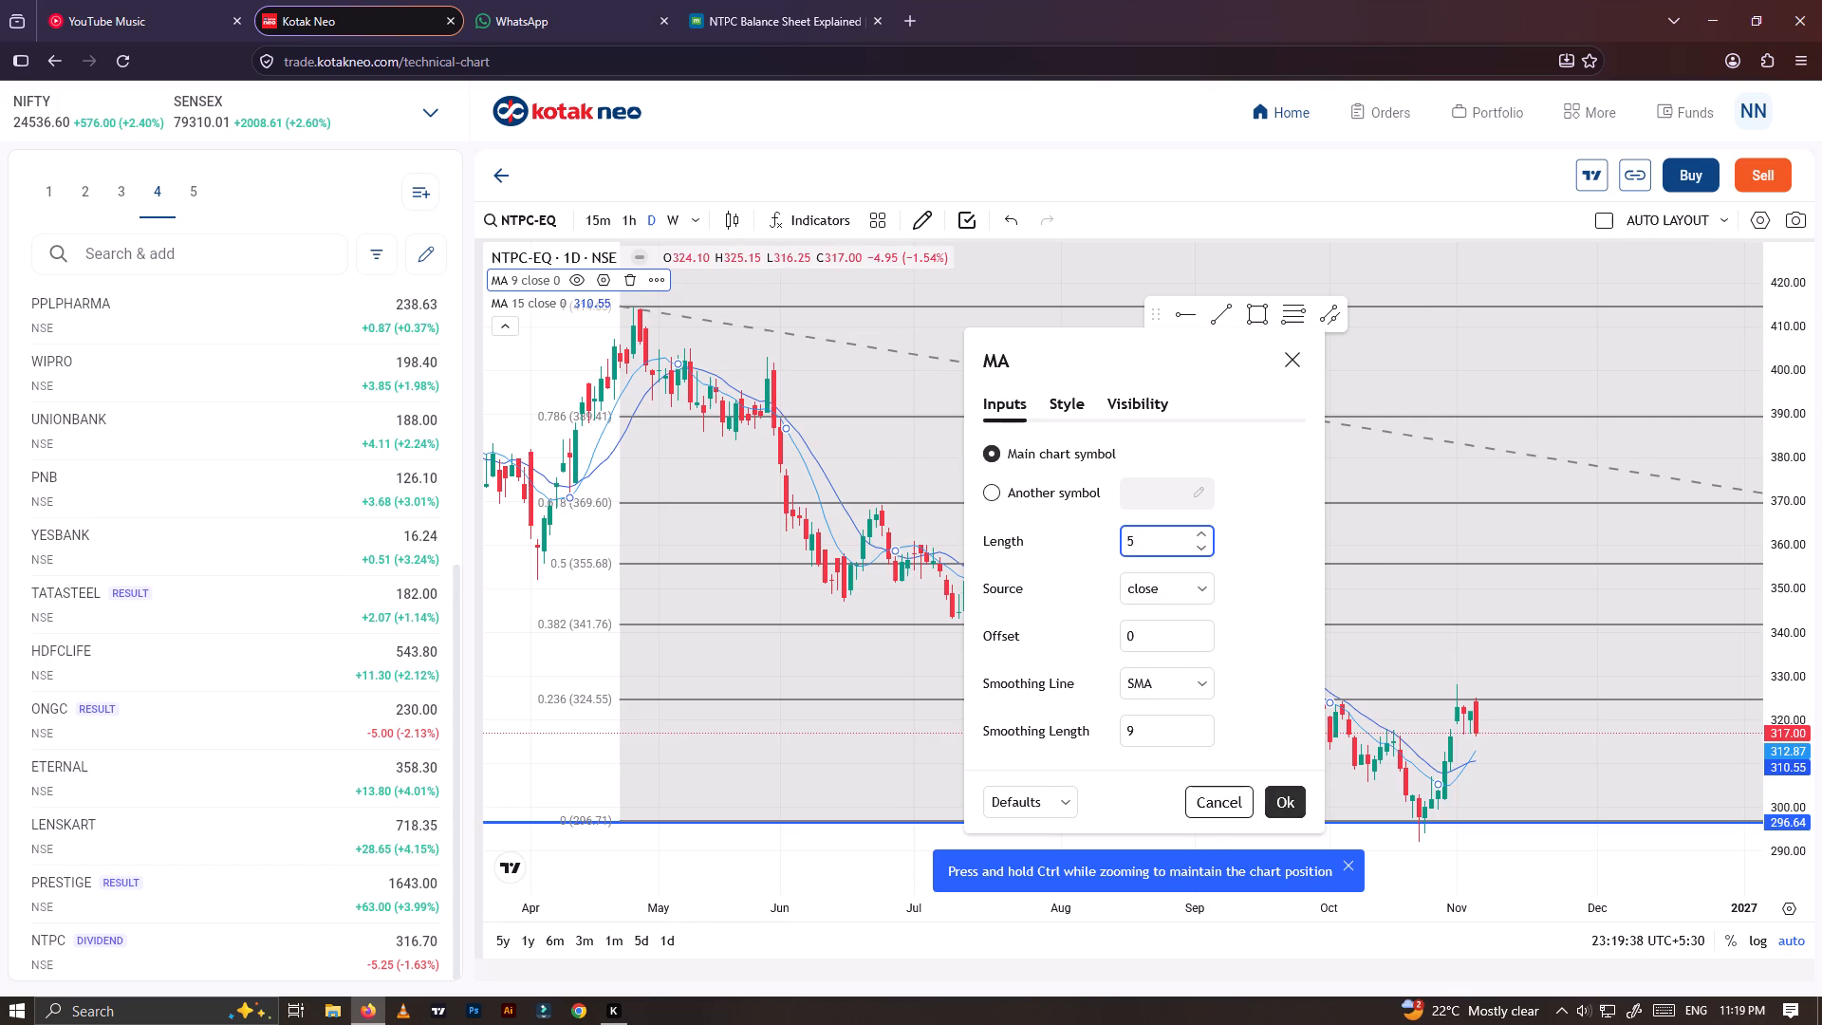
click(1283, 794)
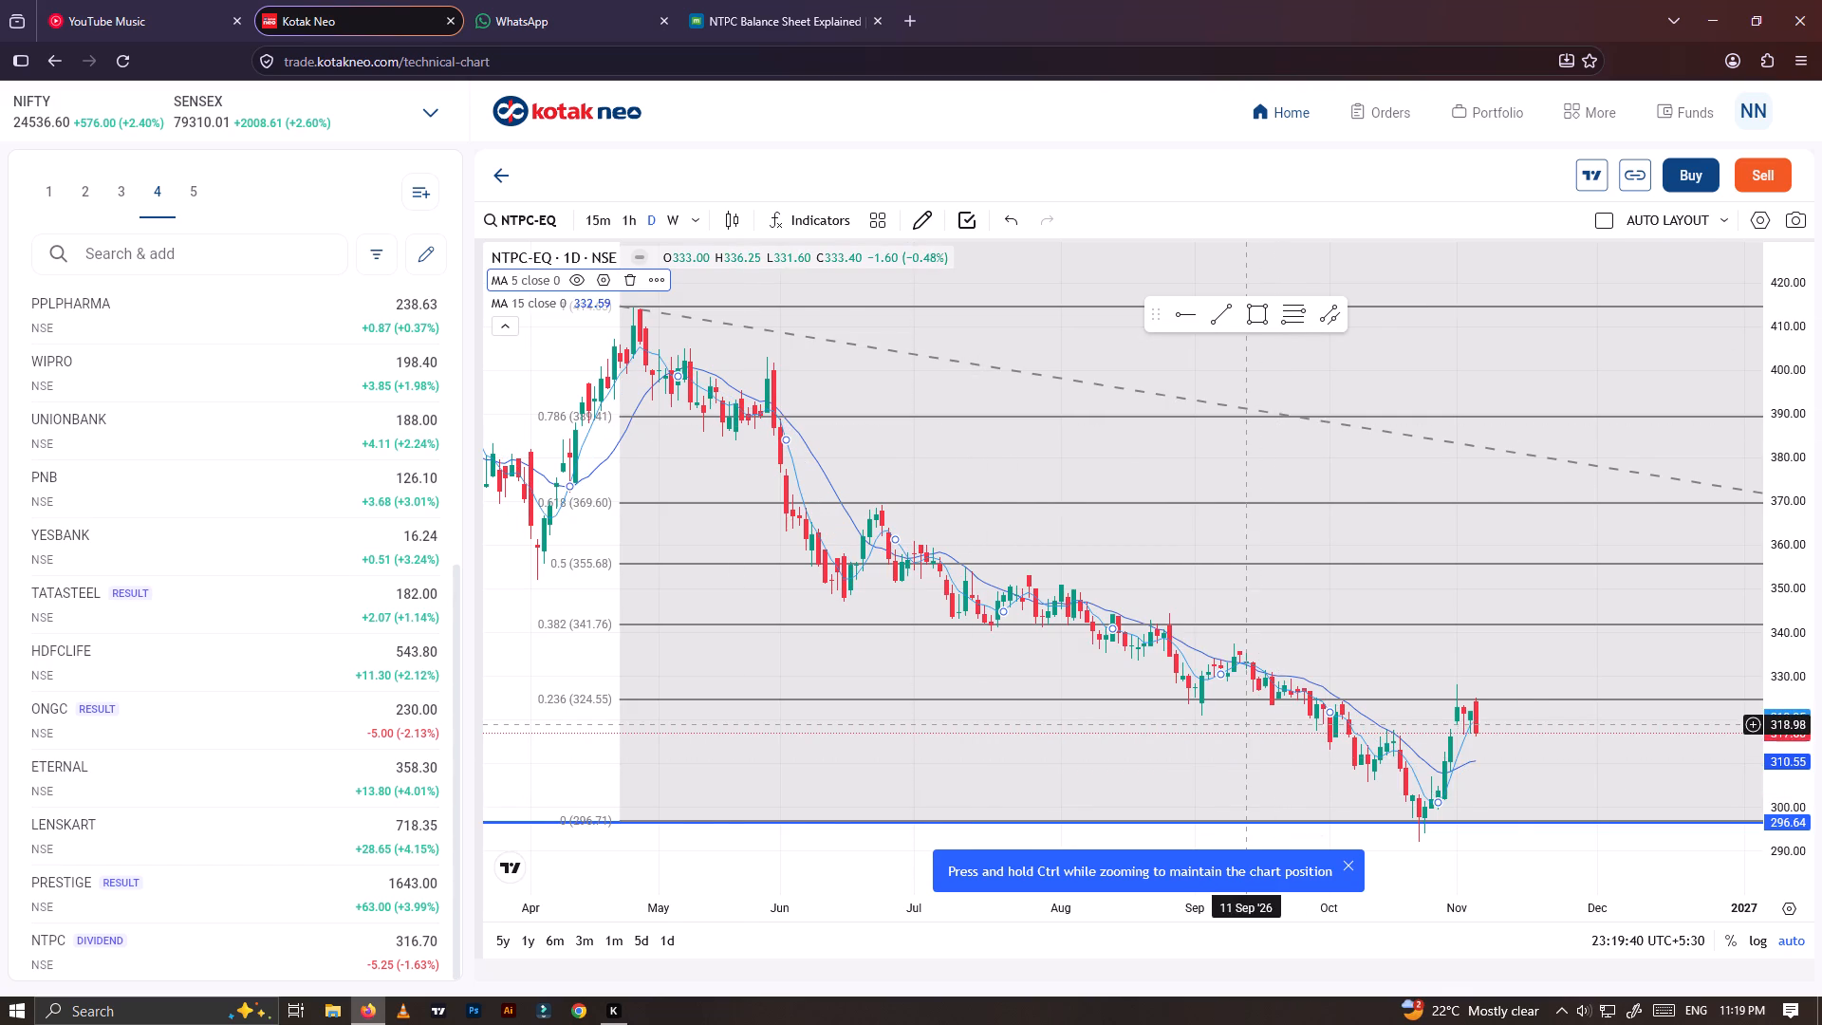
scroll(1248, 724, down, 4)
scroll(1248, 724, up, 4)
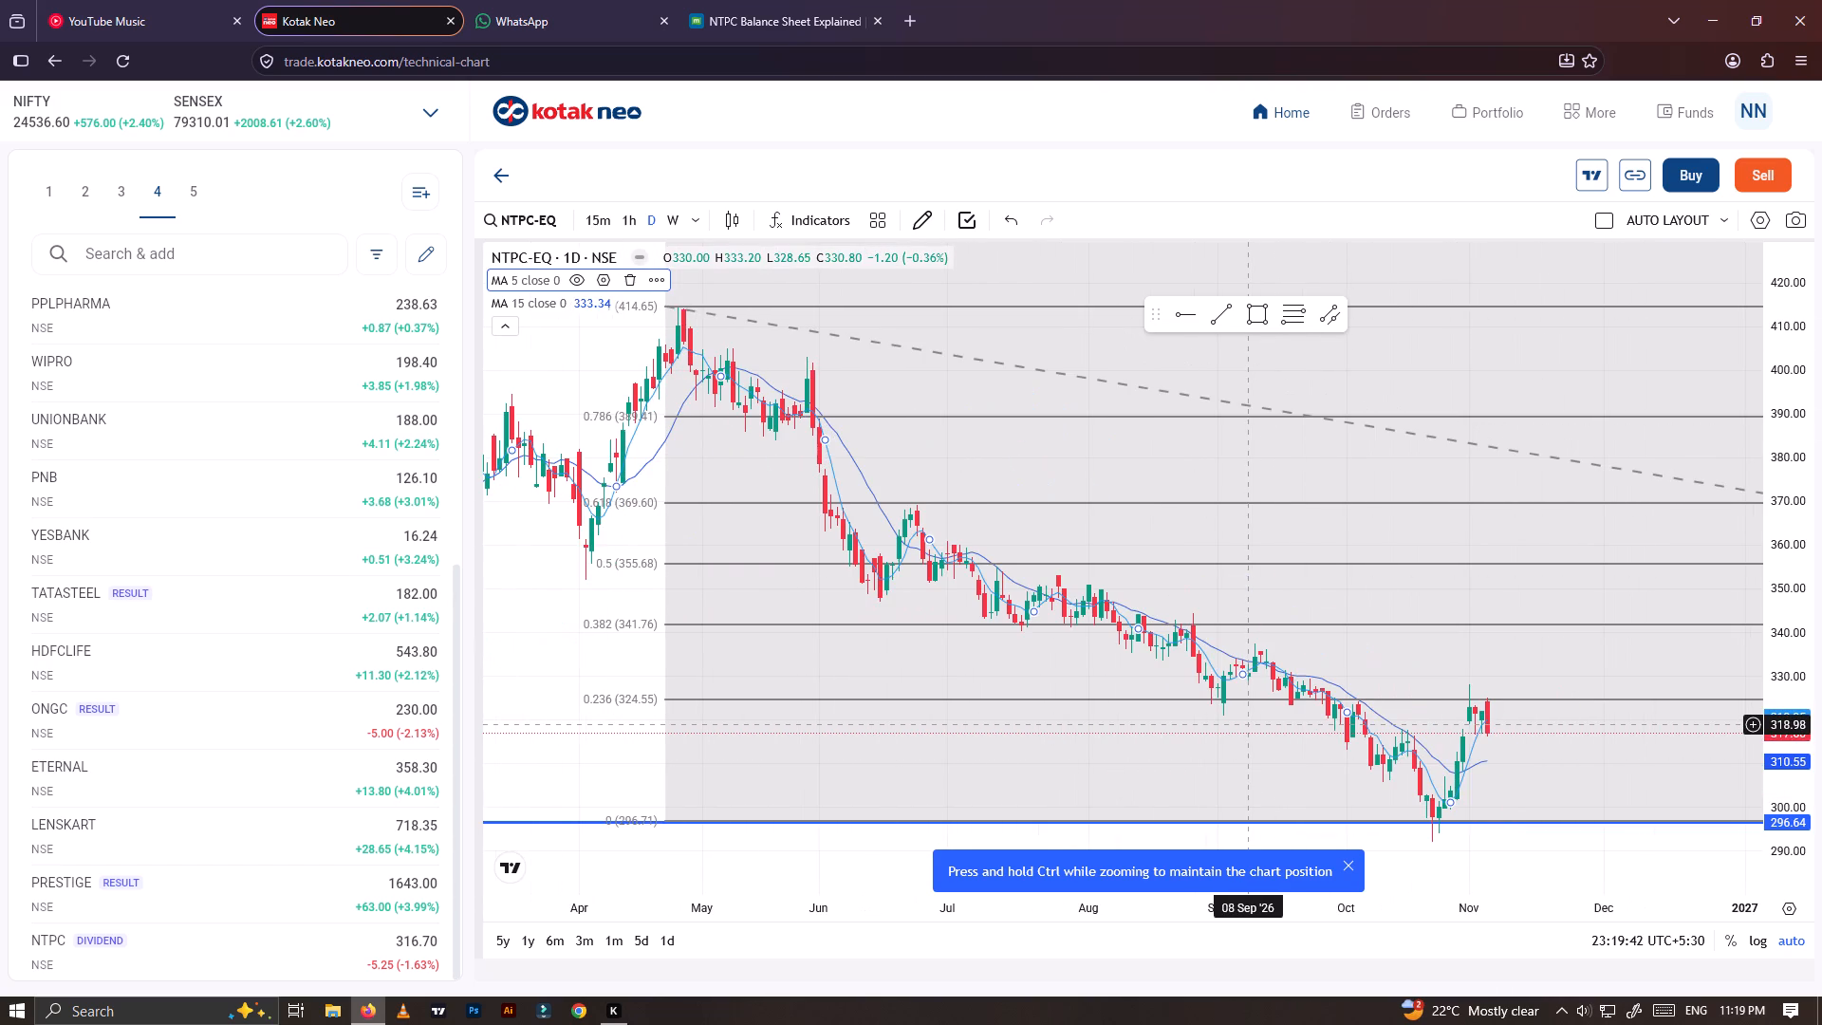
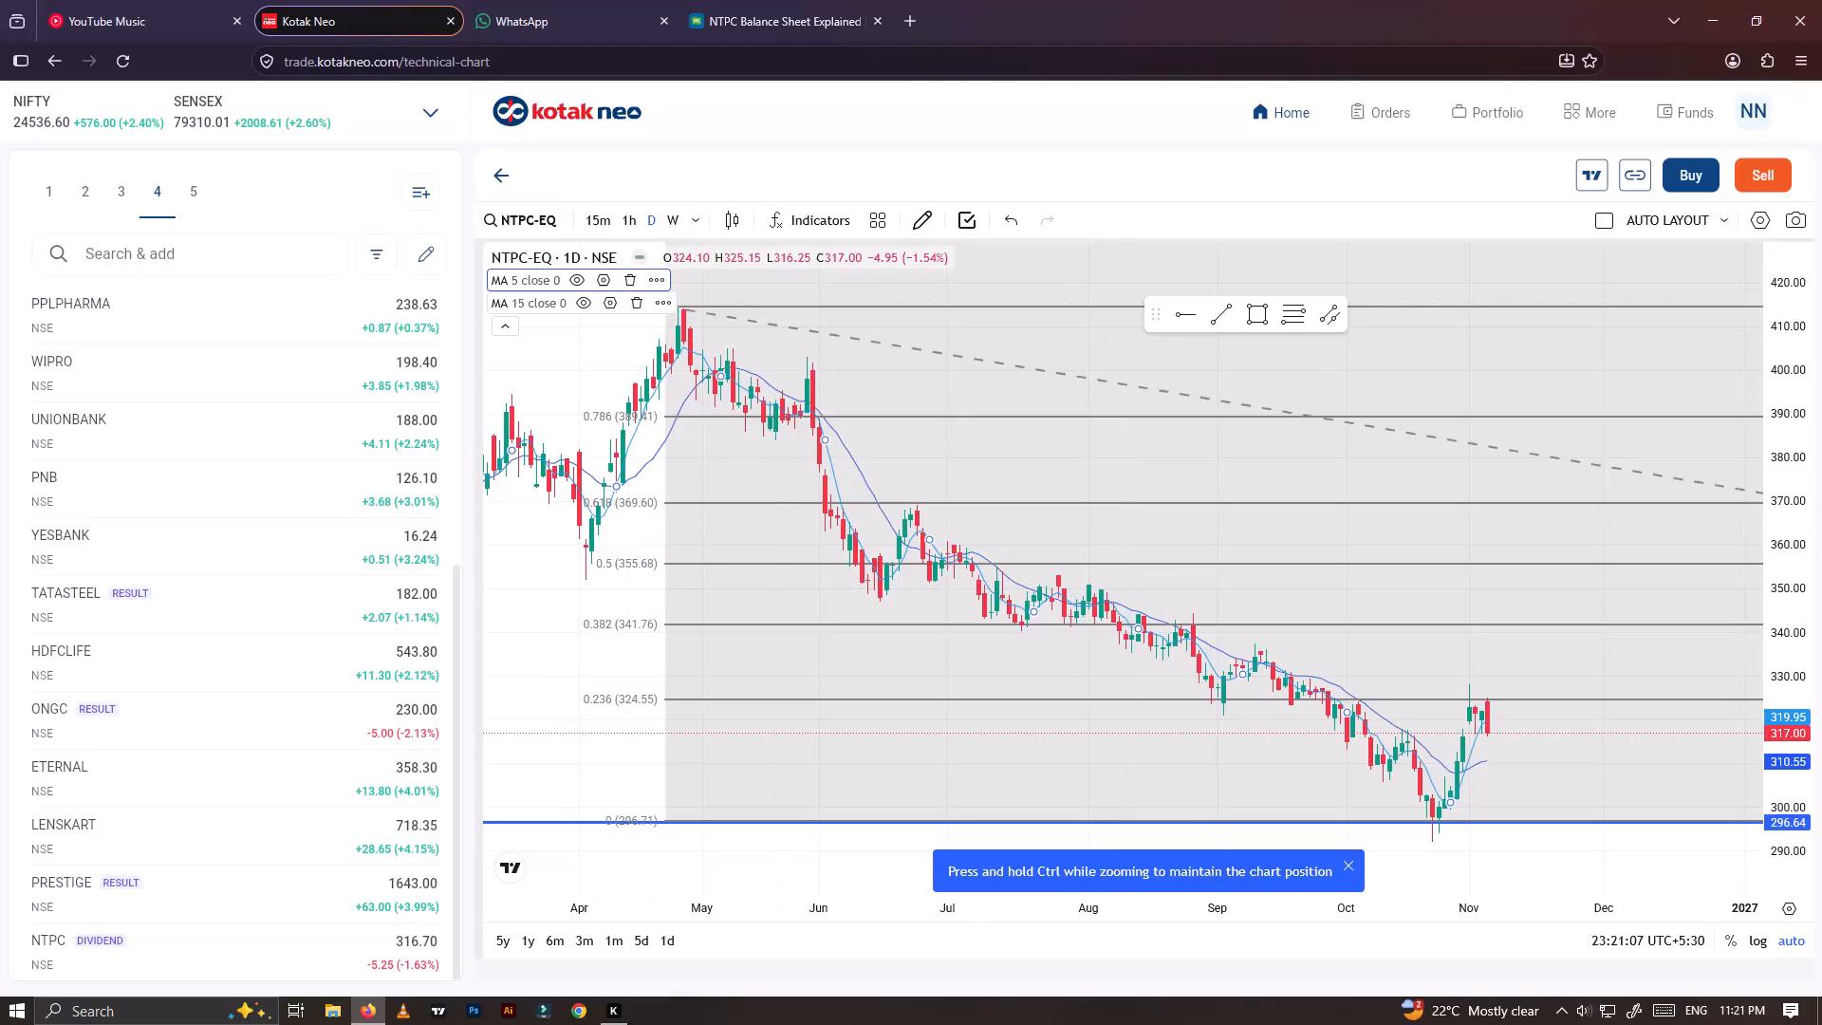
Set the first moving average's length to 21.
click(599, 282)
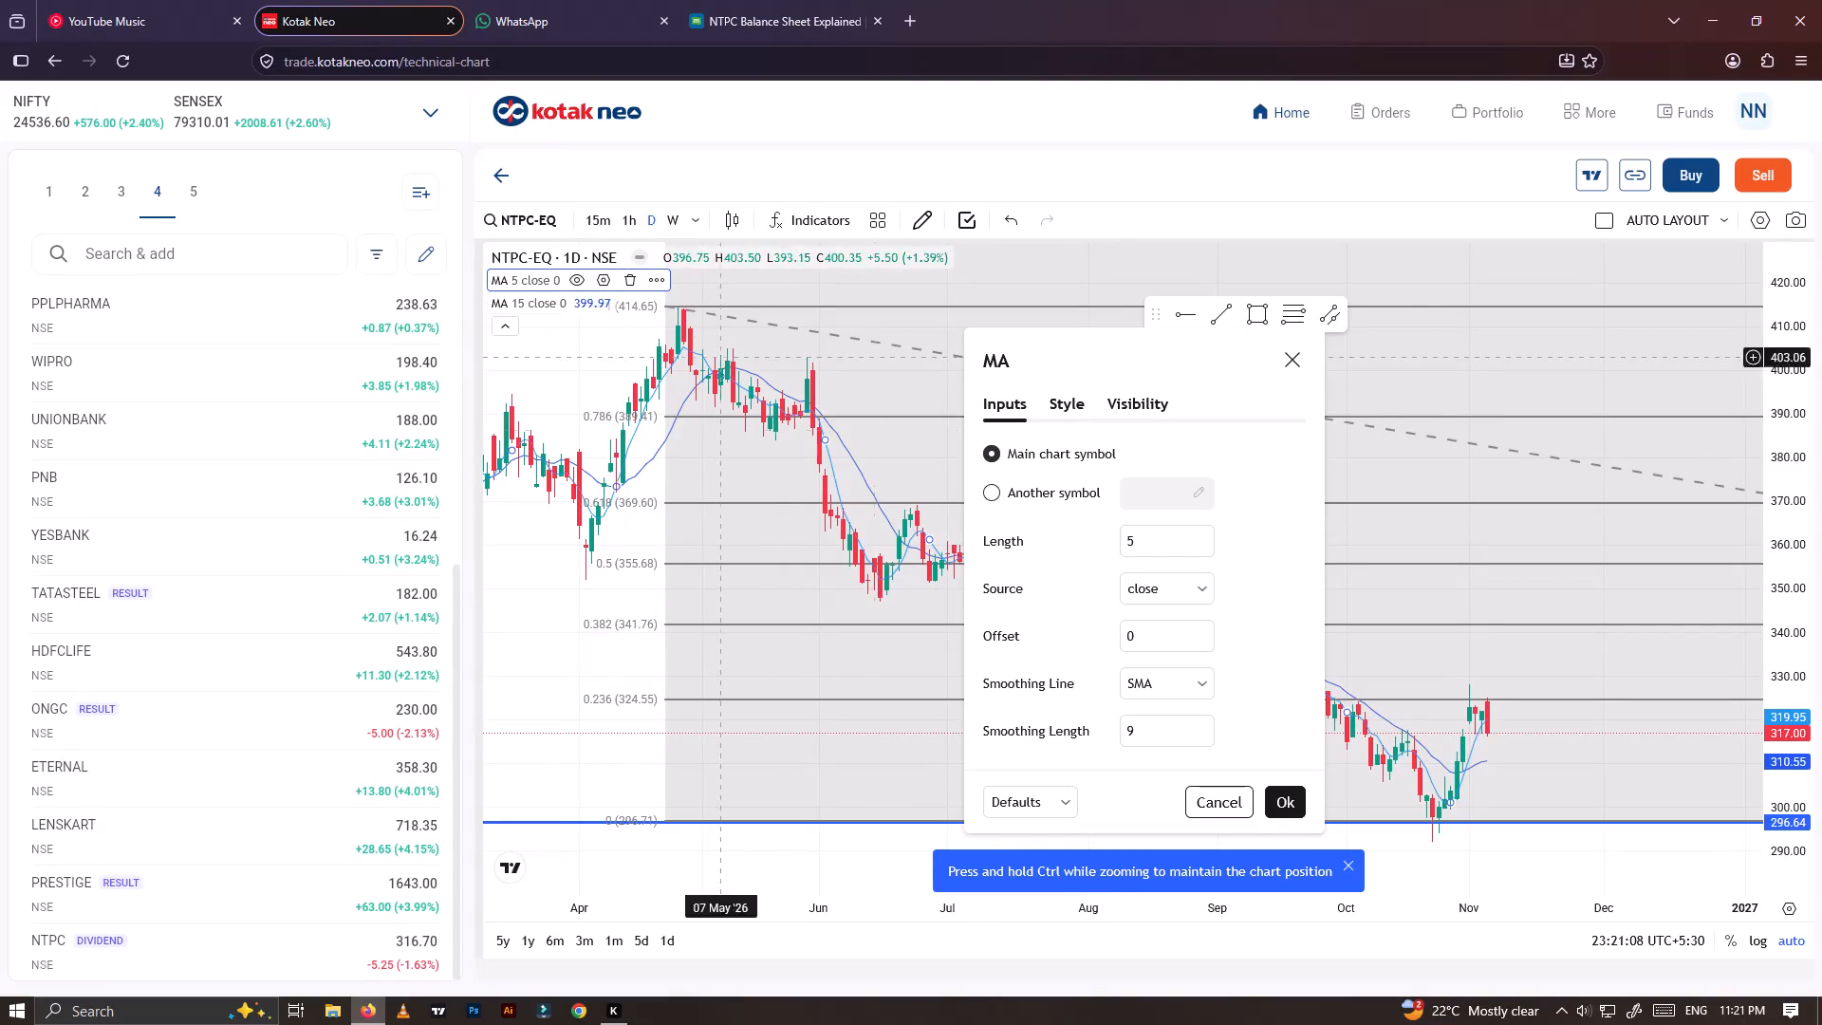
drag(1149, 534, 1115, 543)
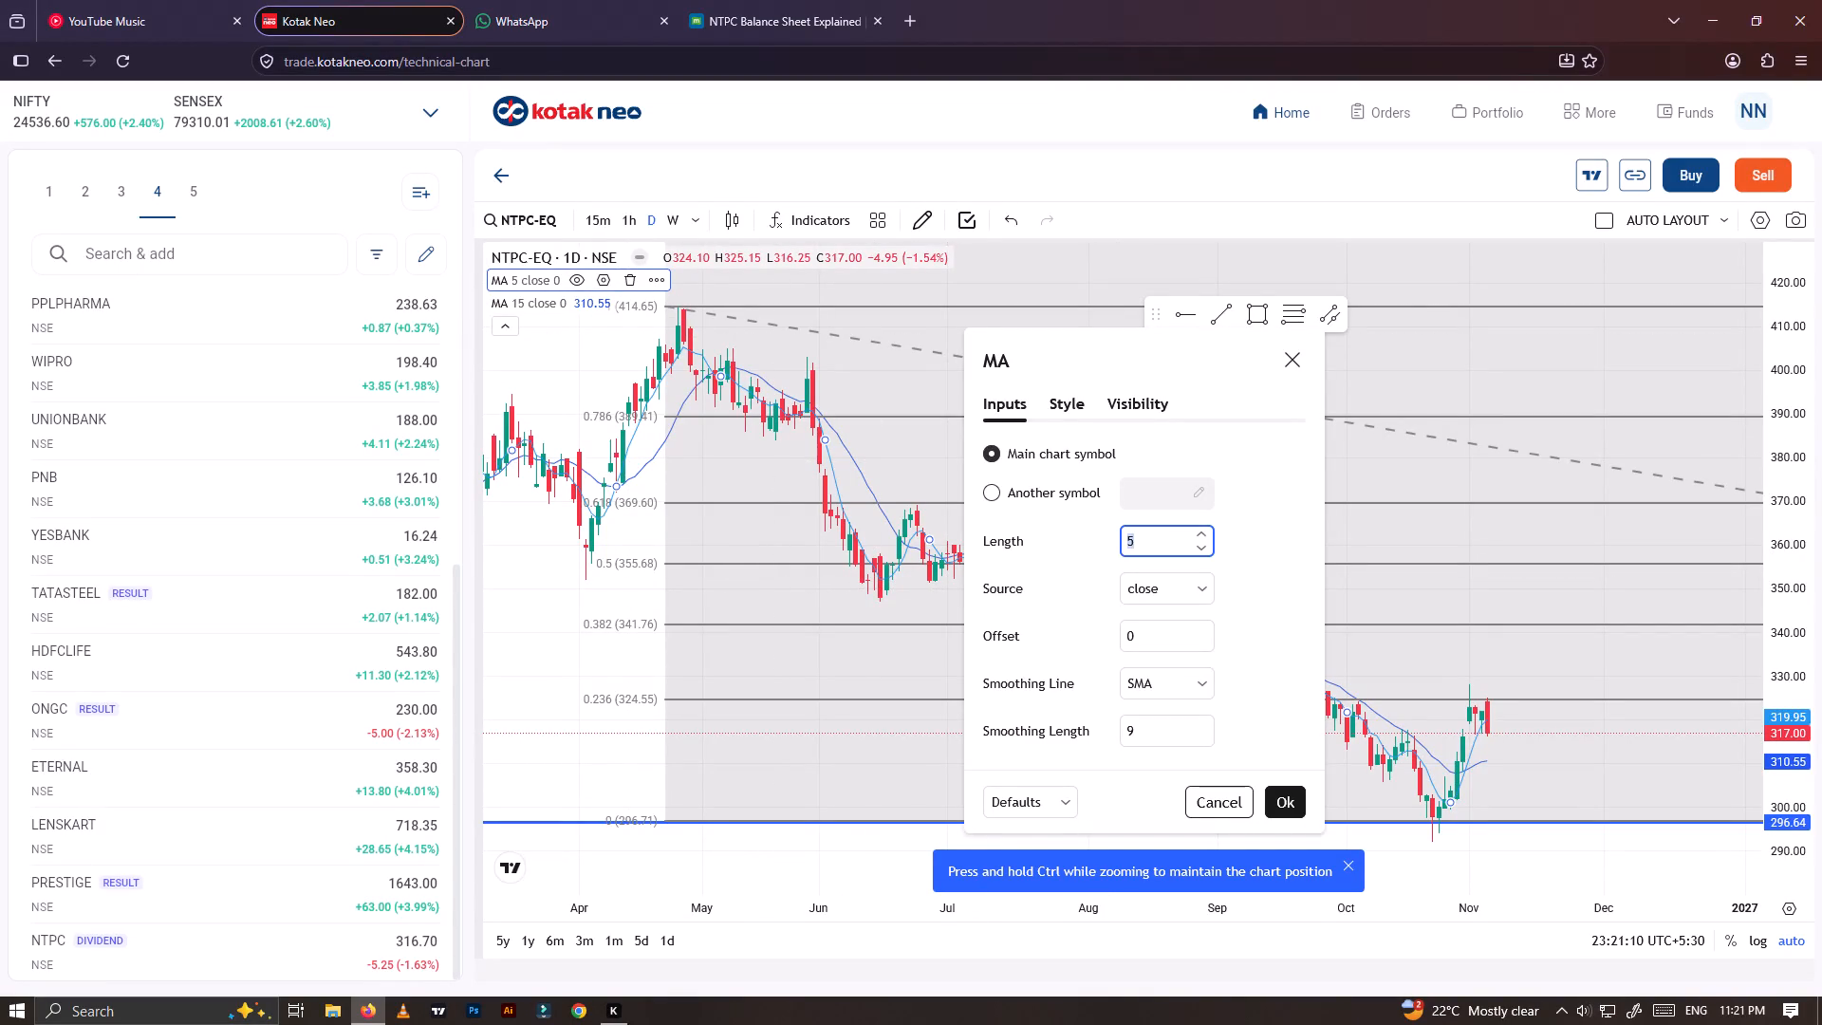
text(21)
key(Return)
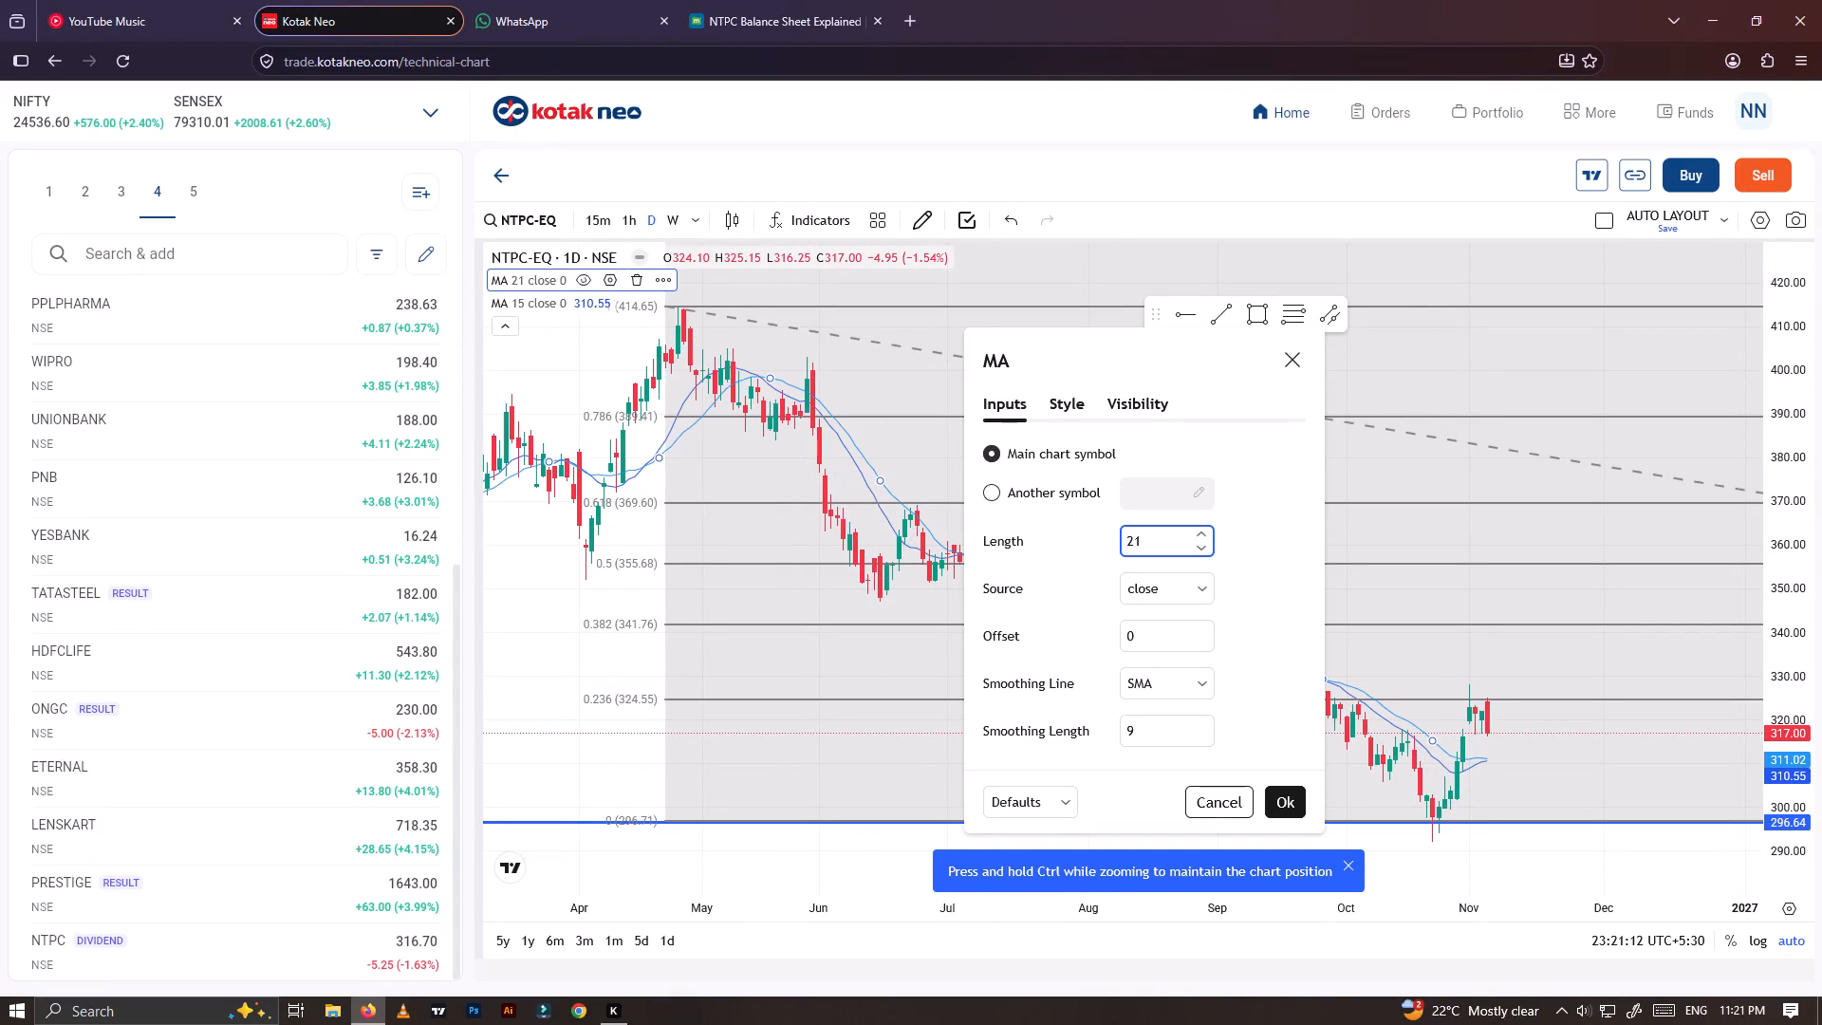
click(1283, 811)
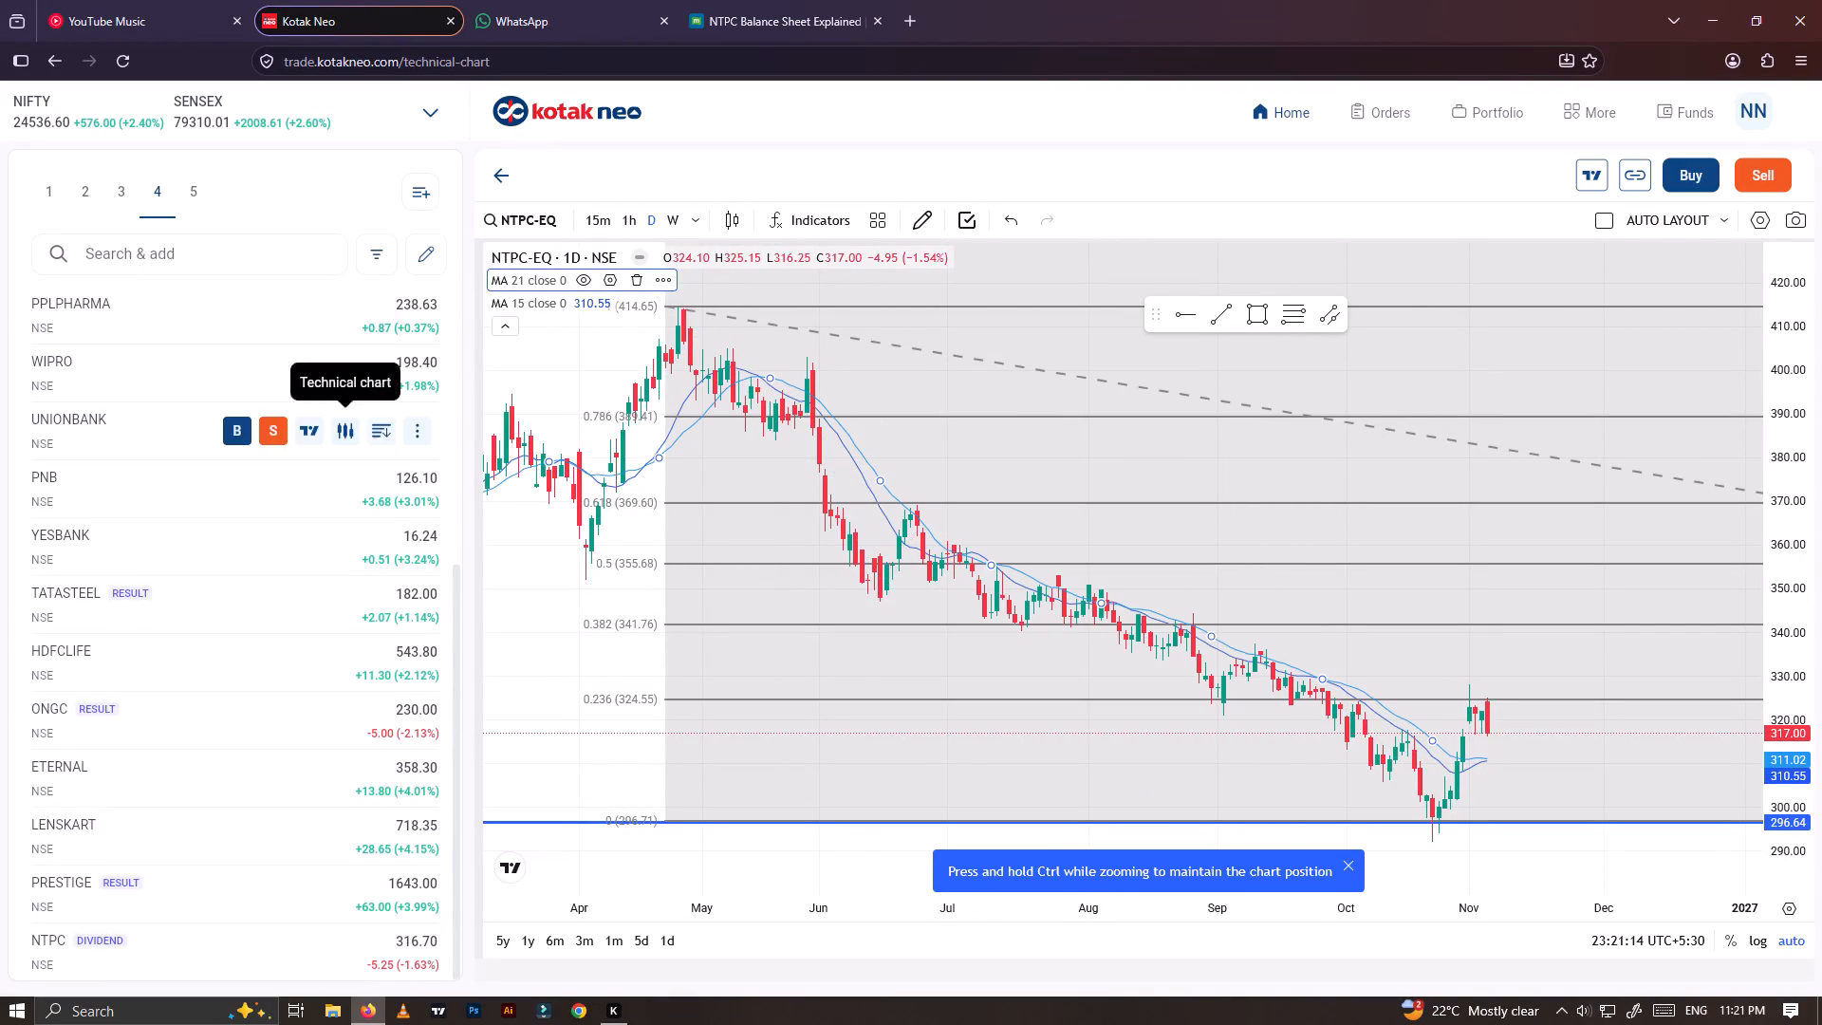
Set the second moving average's length to 50.
click(600, 306)
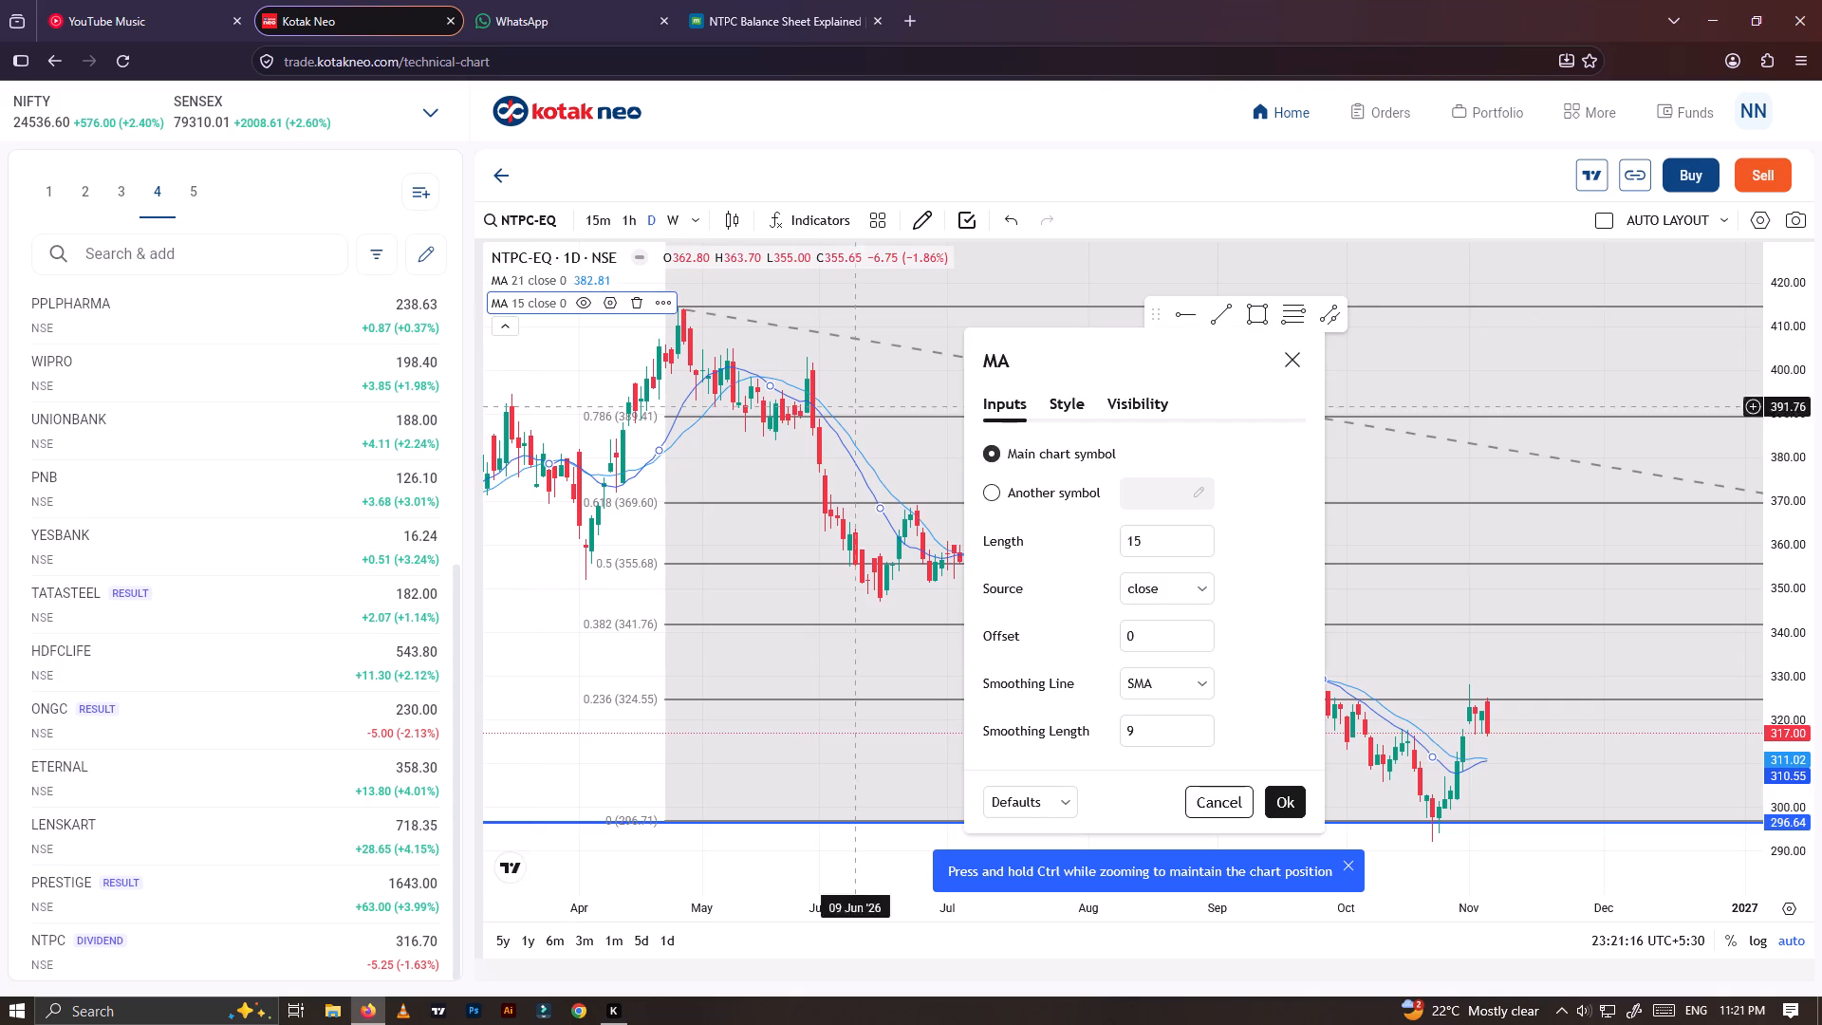
drag(1147, 547, 1119, 551)
text(50)
key(Return)
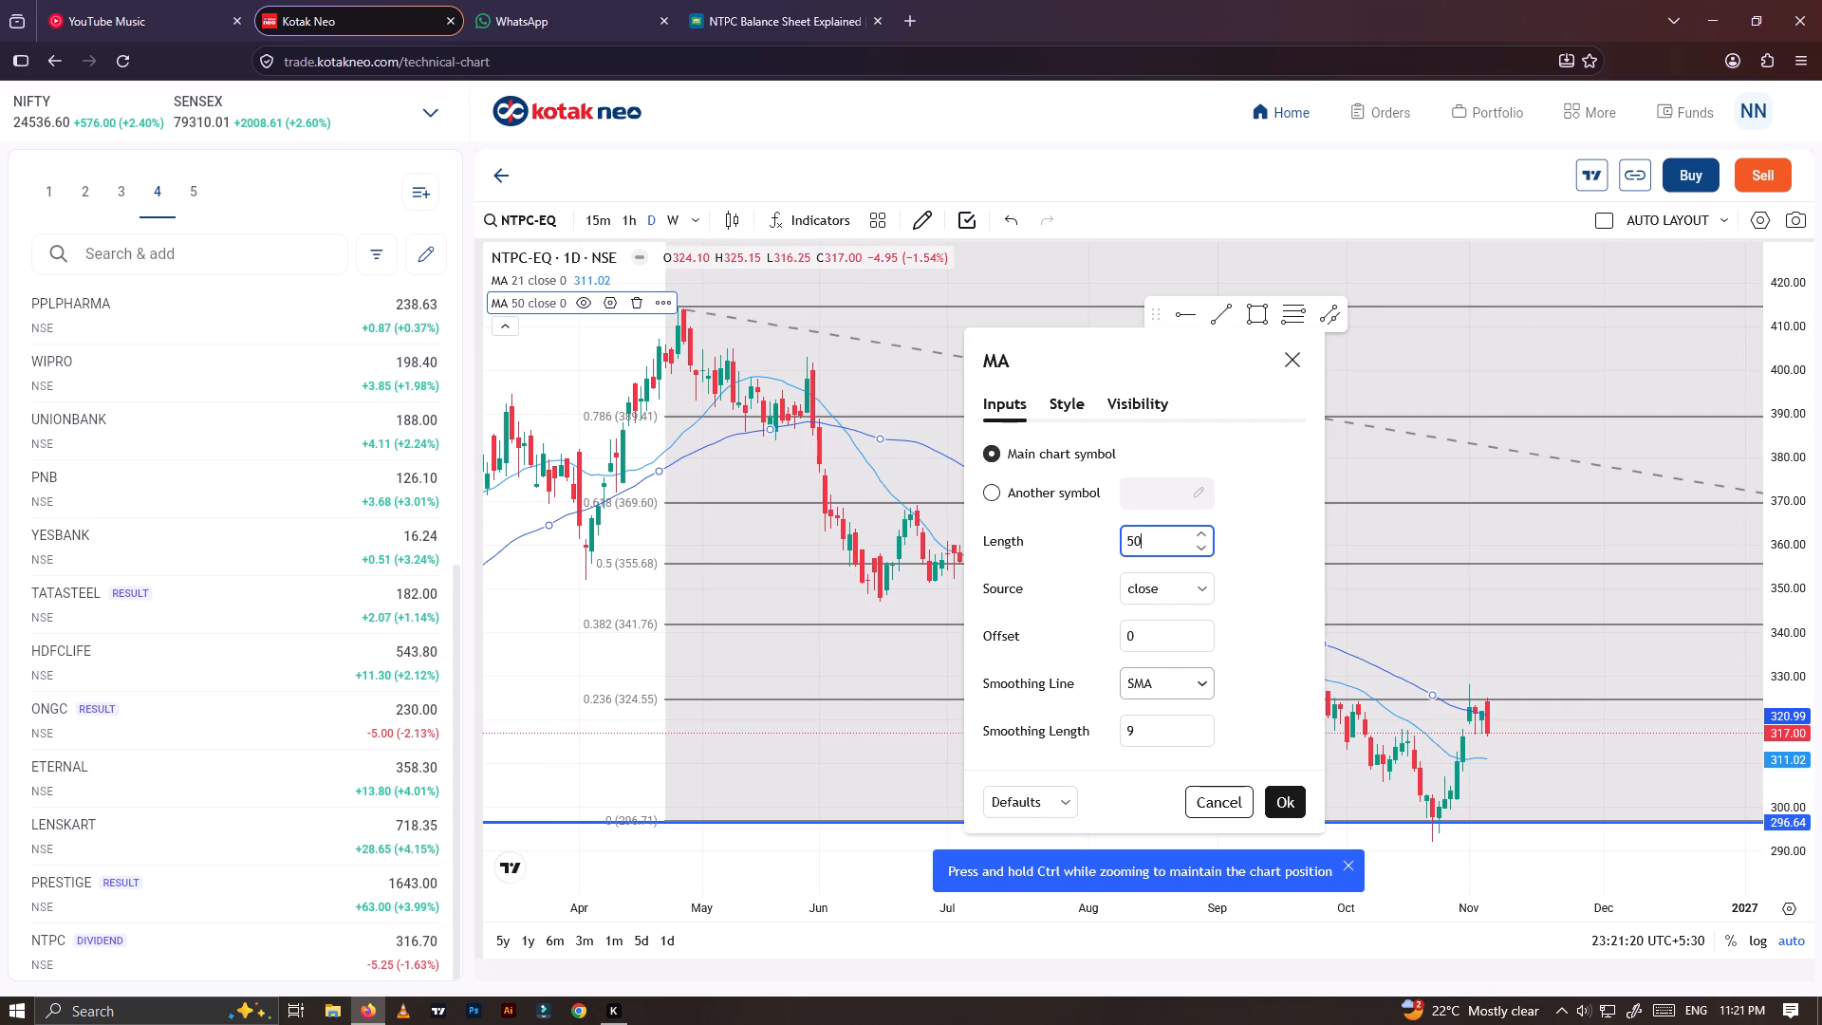
click(1282, 804)
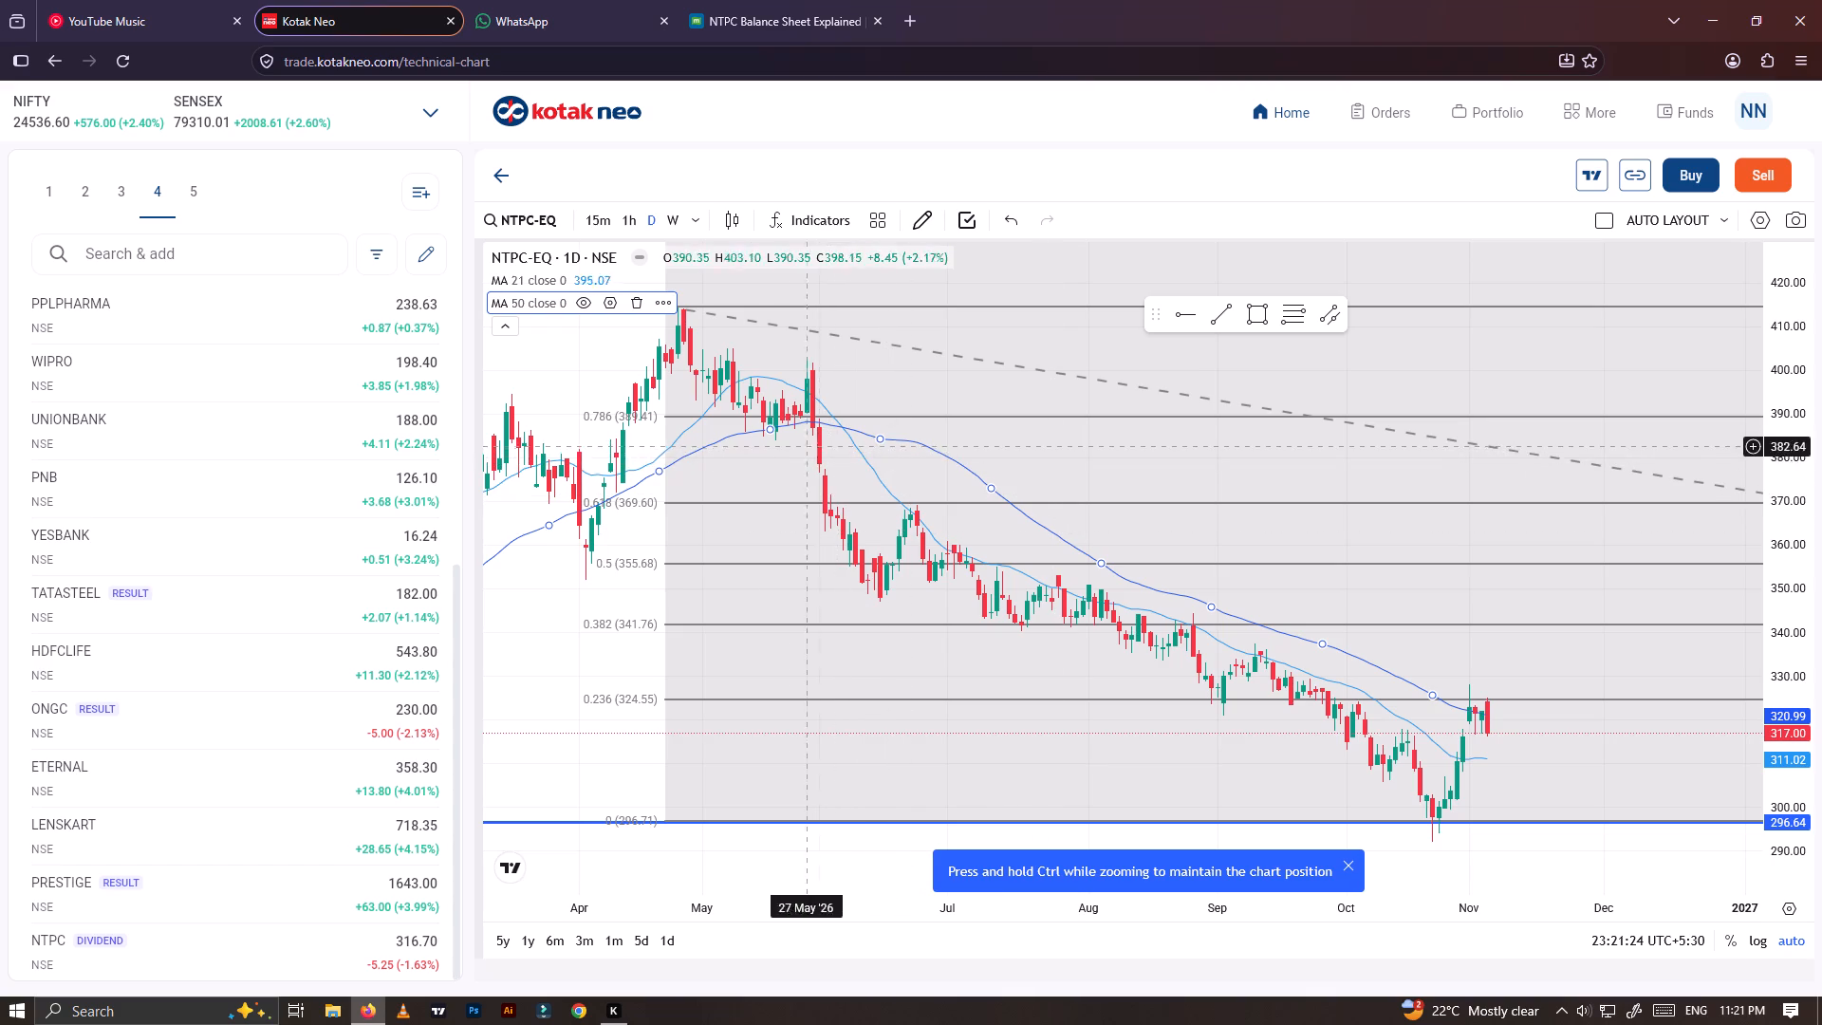
Recolour the 21-period moving average line green, keeping the plain line plot style.
click(857, 445)
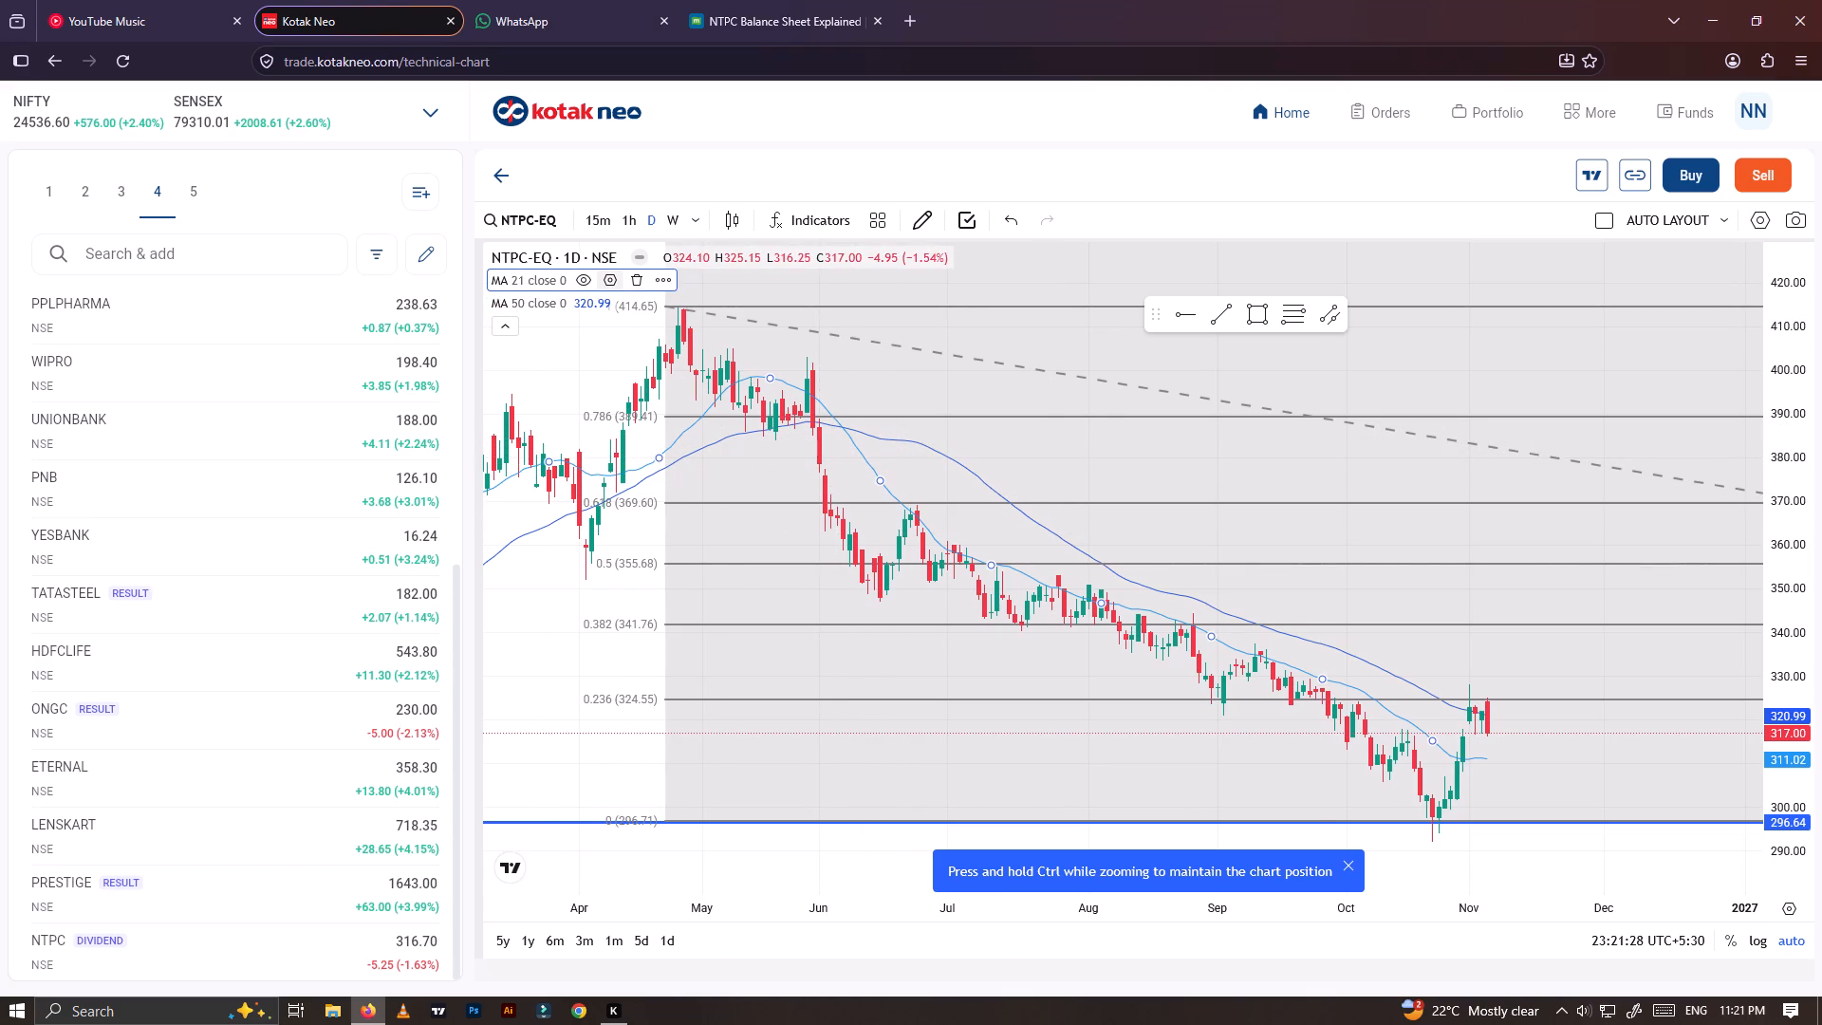
click(622, 284)
click(1060, 401)
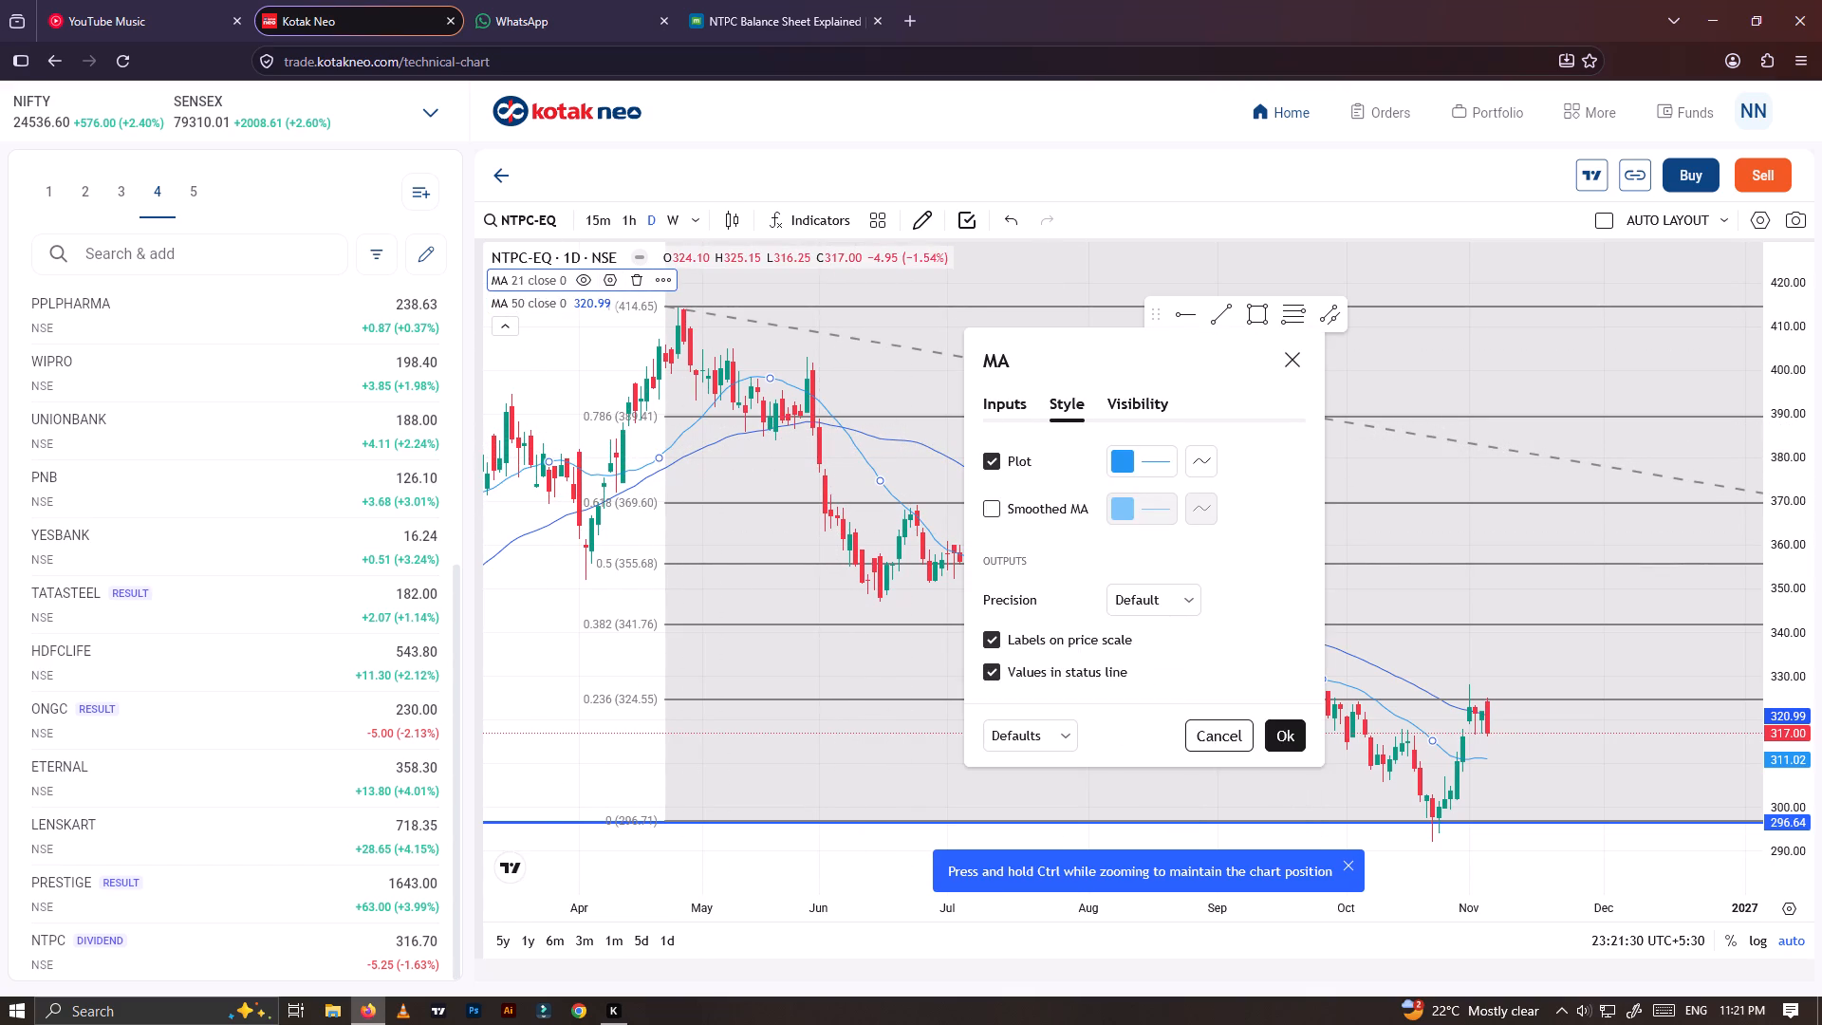
click(1162, 461)
click(1195, 521)
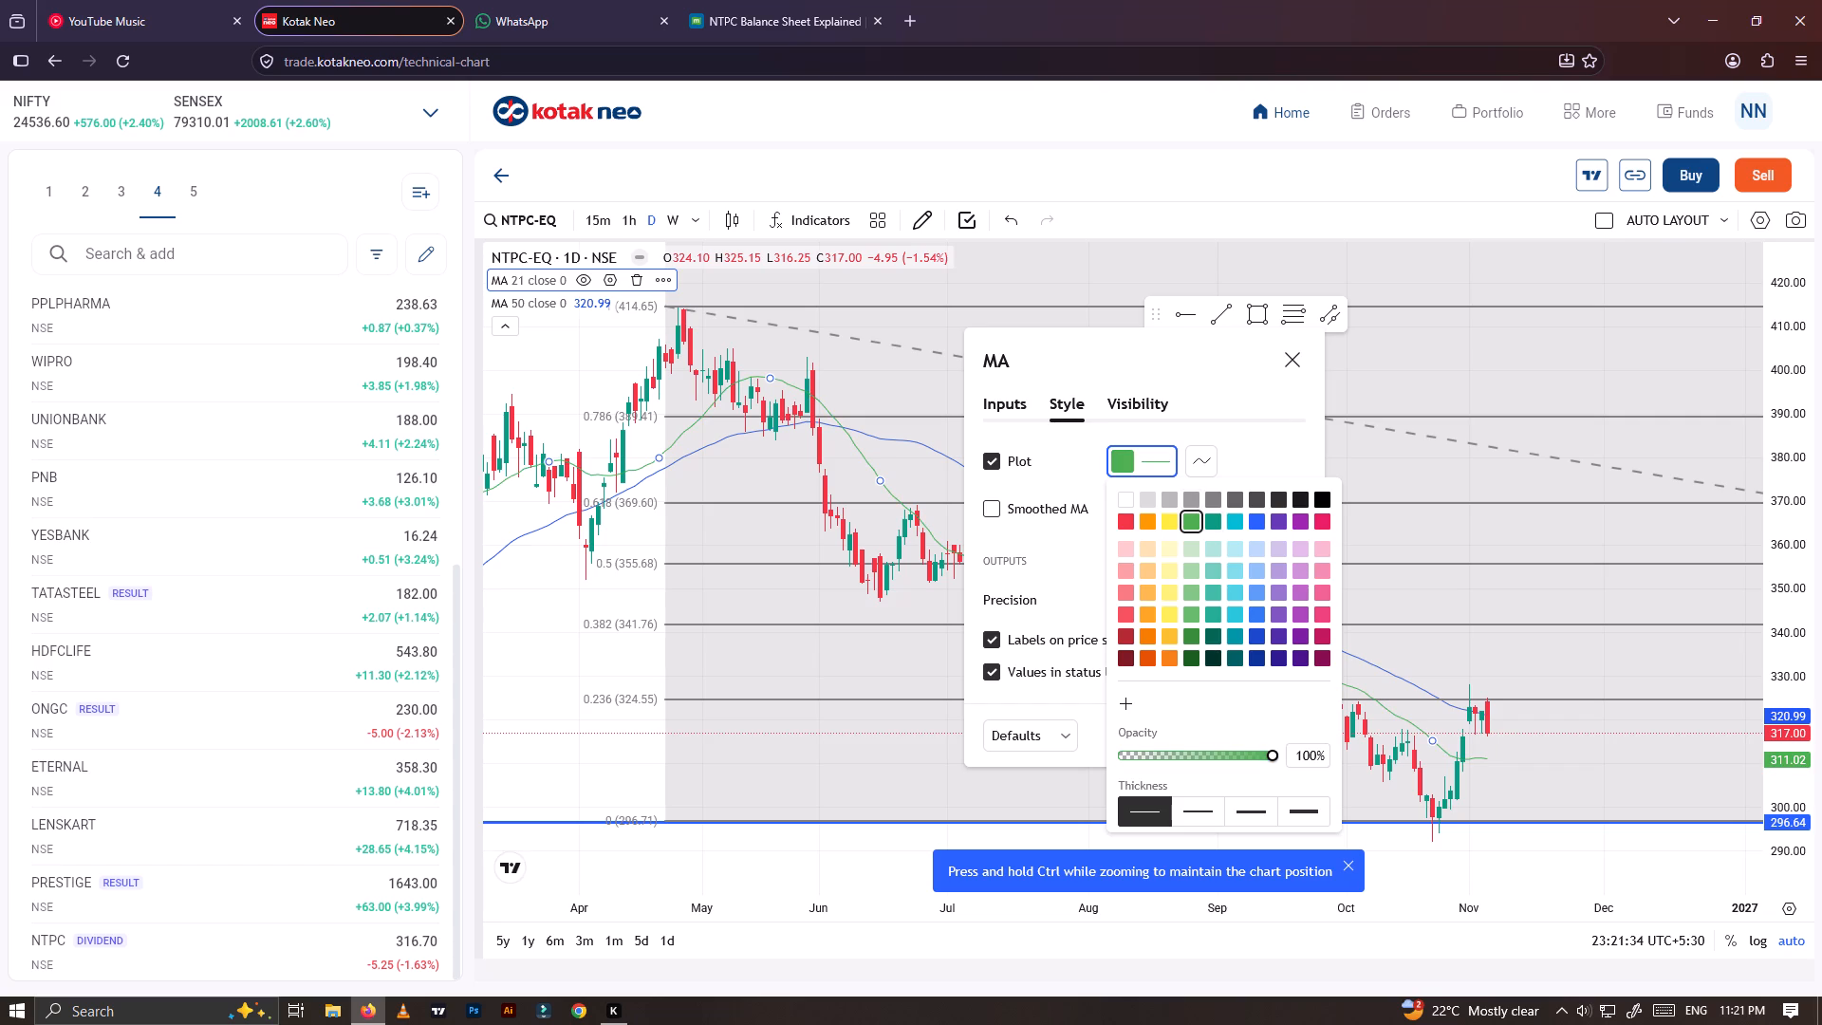
click(1202, 461)
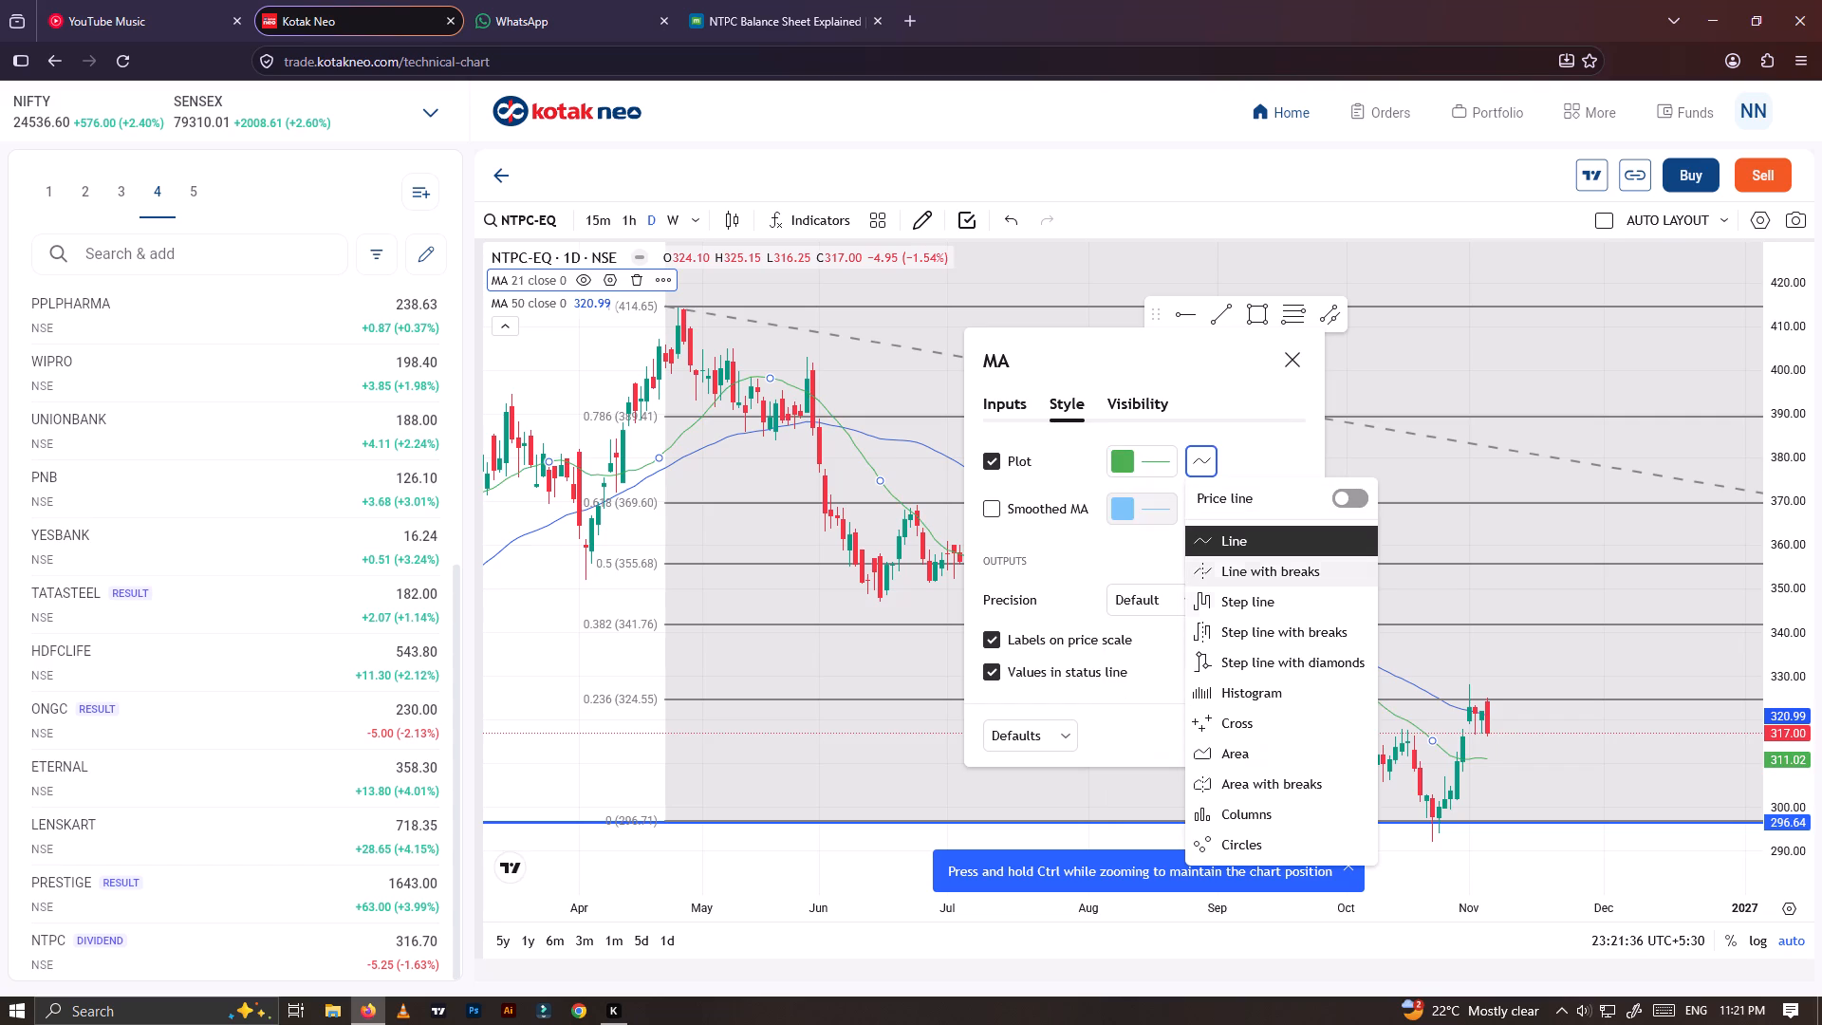
click(1246, 459)
double_click(1292, 740)
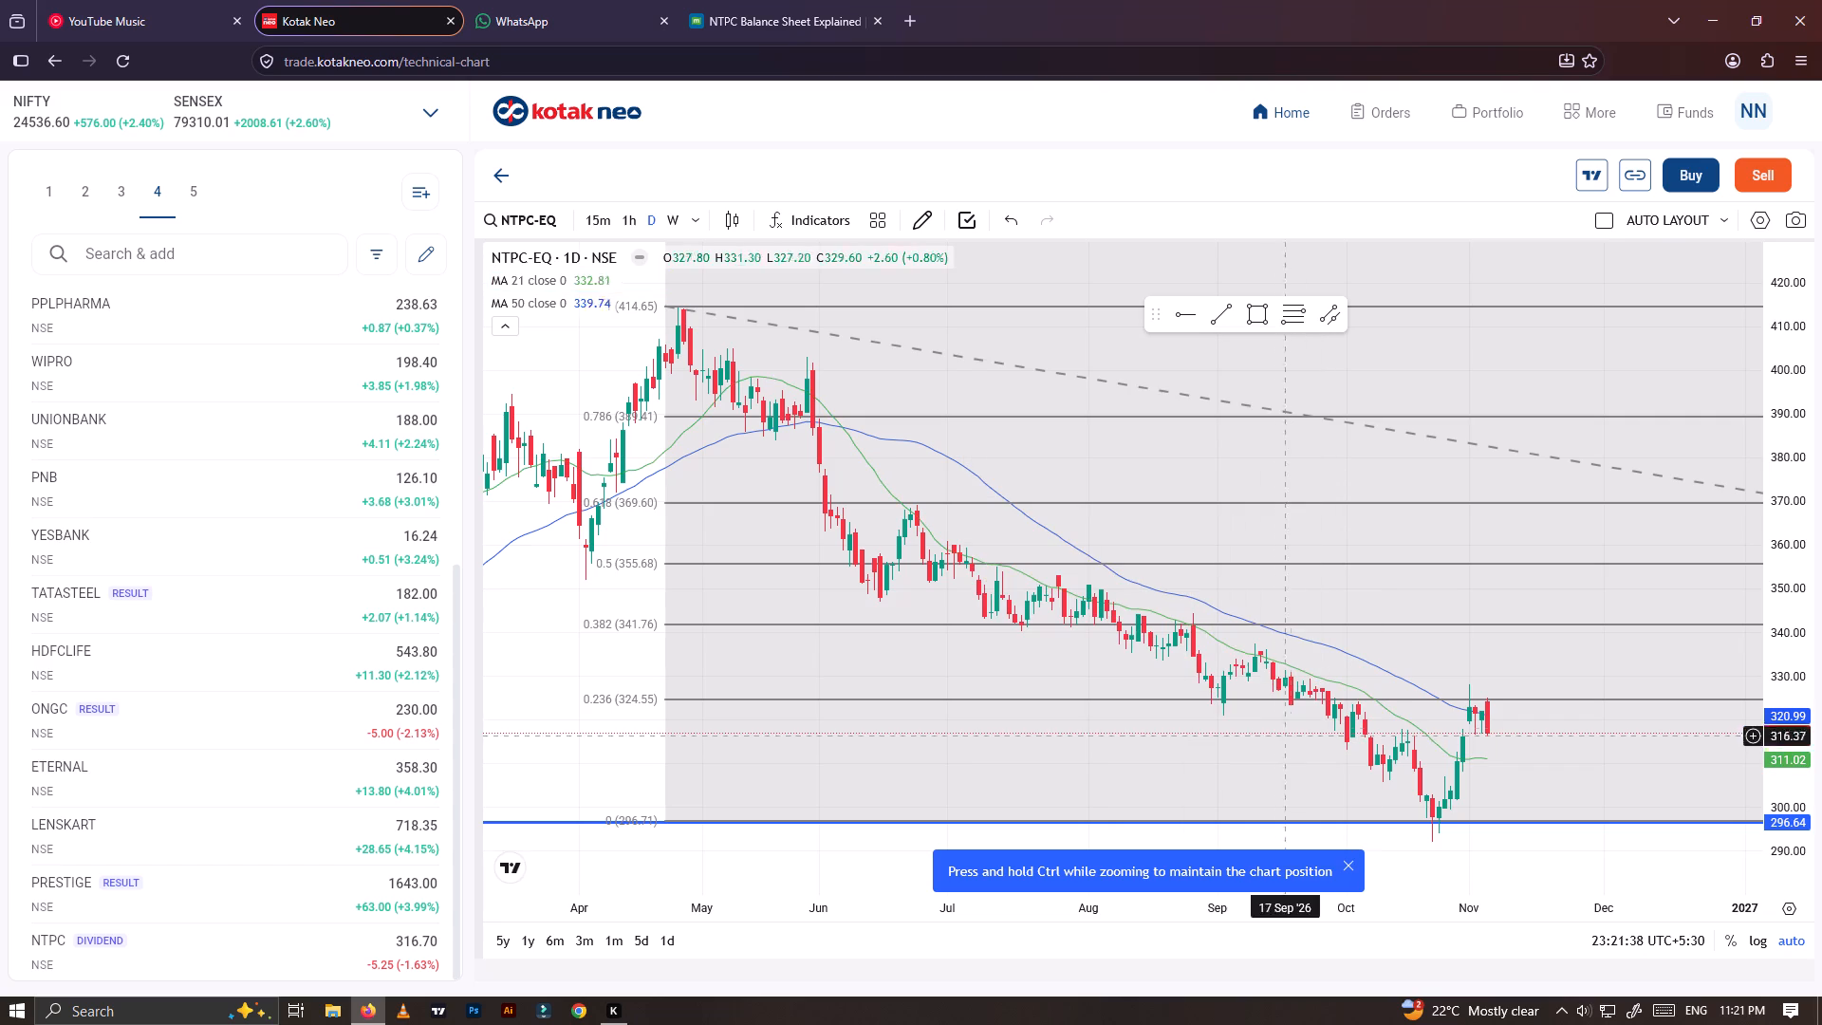
Recolour the 50-period moving average line red.
double_click(616, 305)
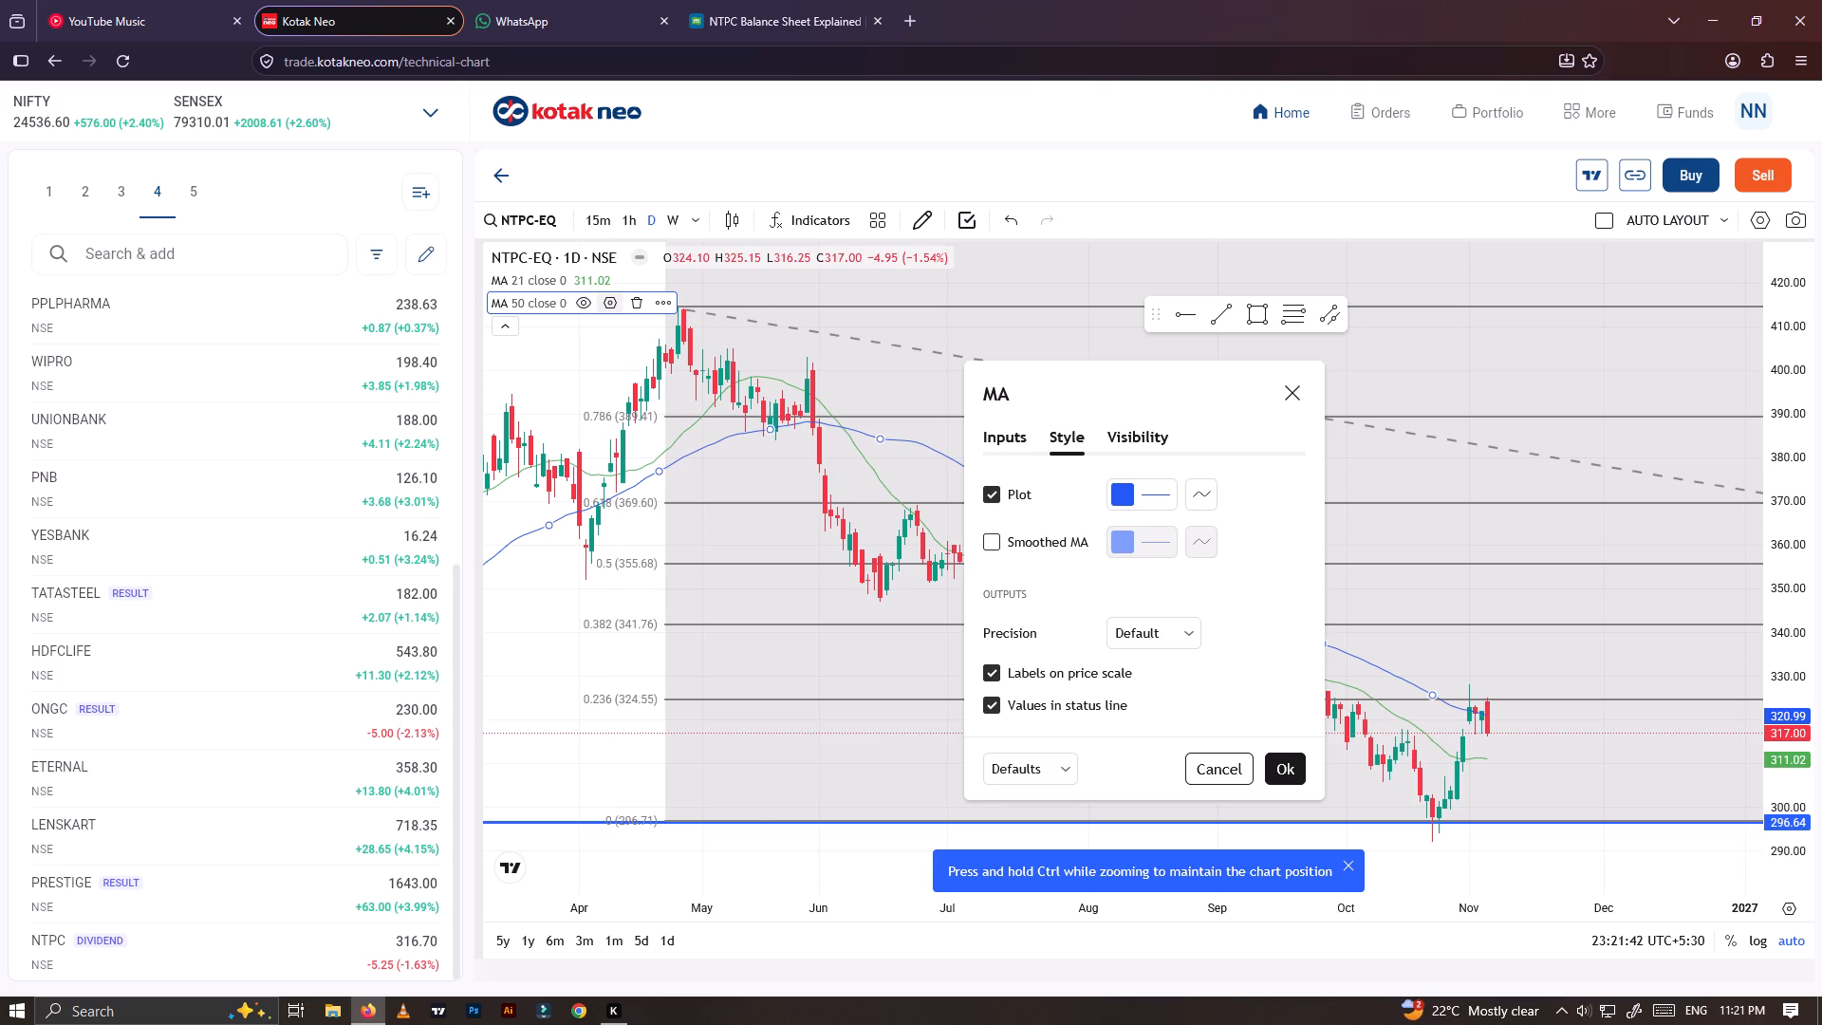
click(1159, 497)
click(1130, 548)
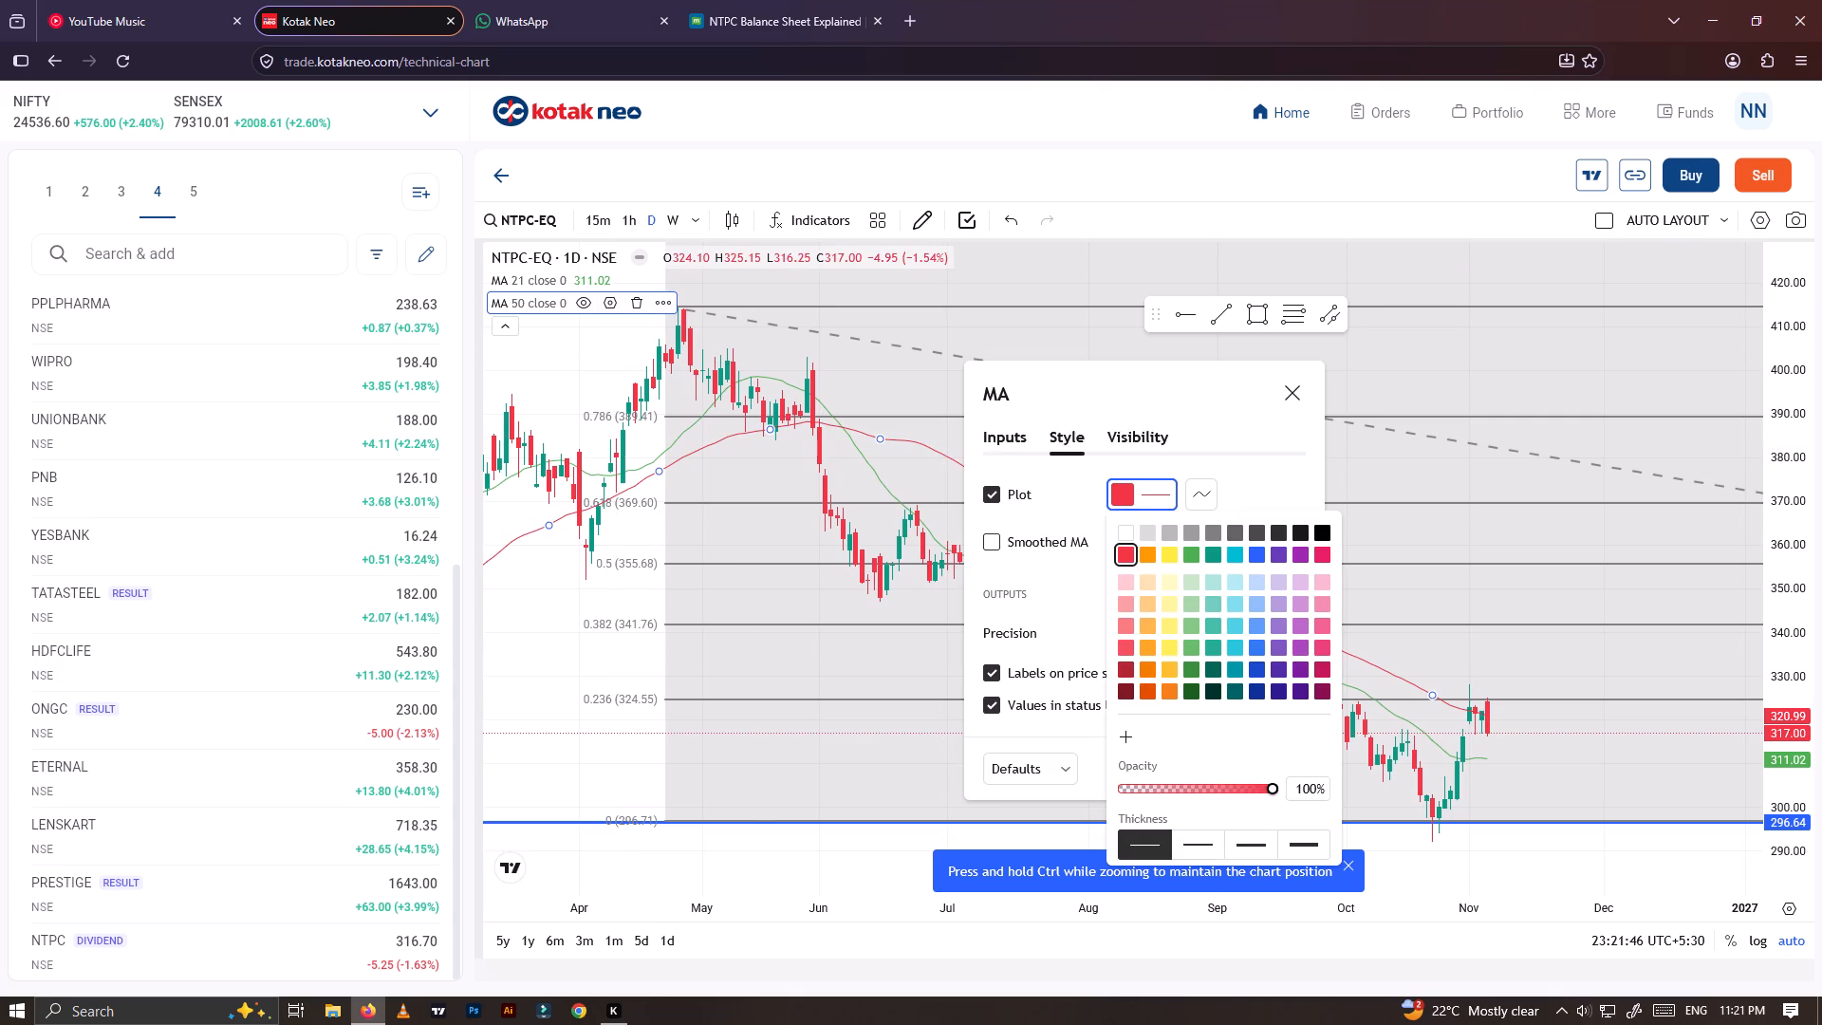
click(1092, 737)
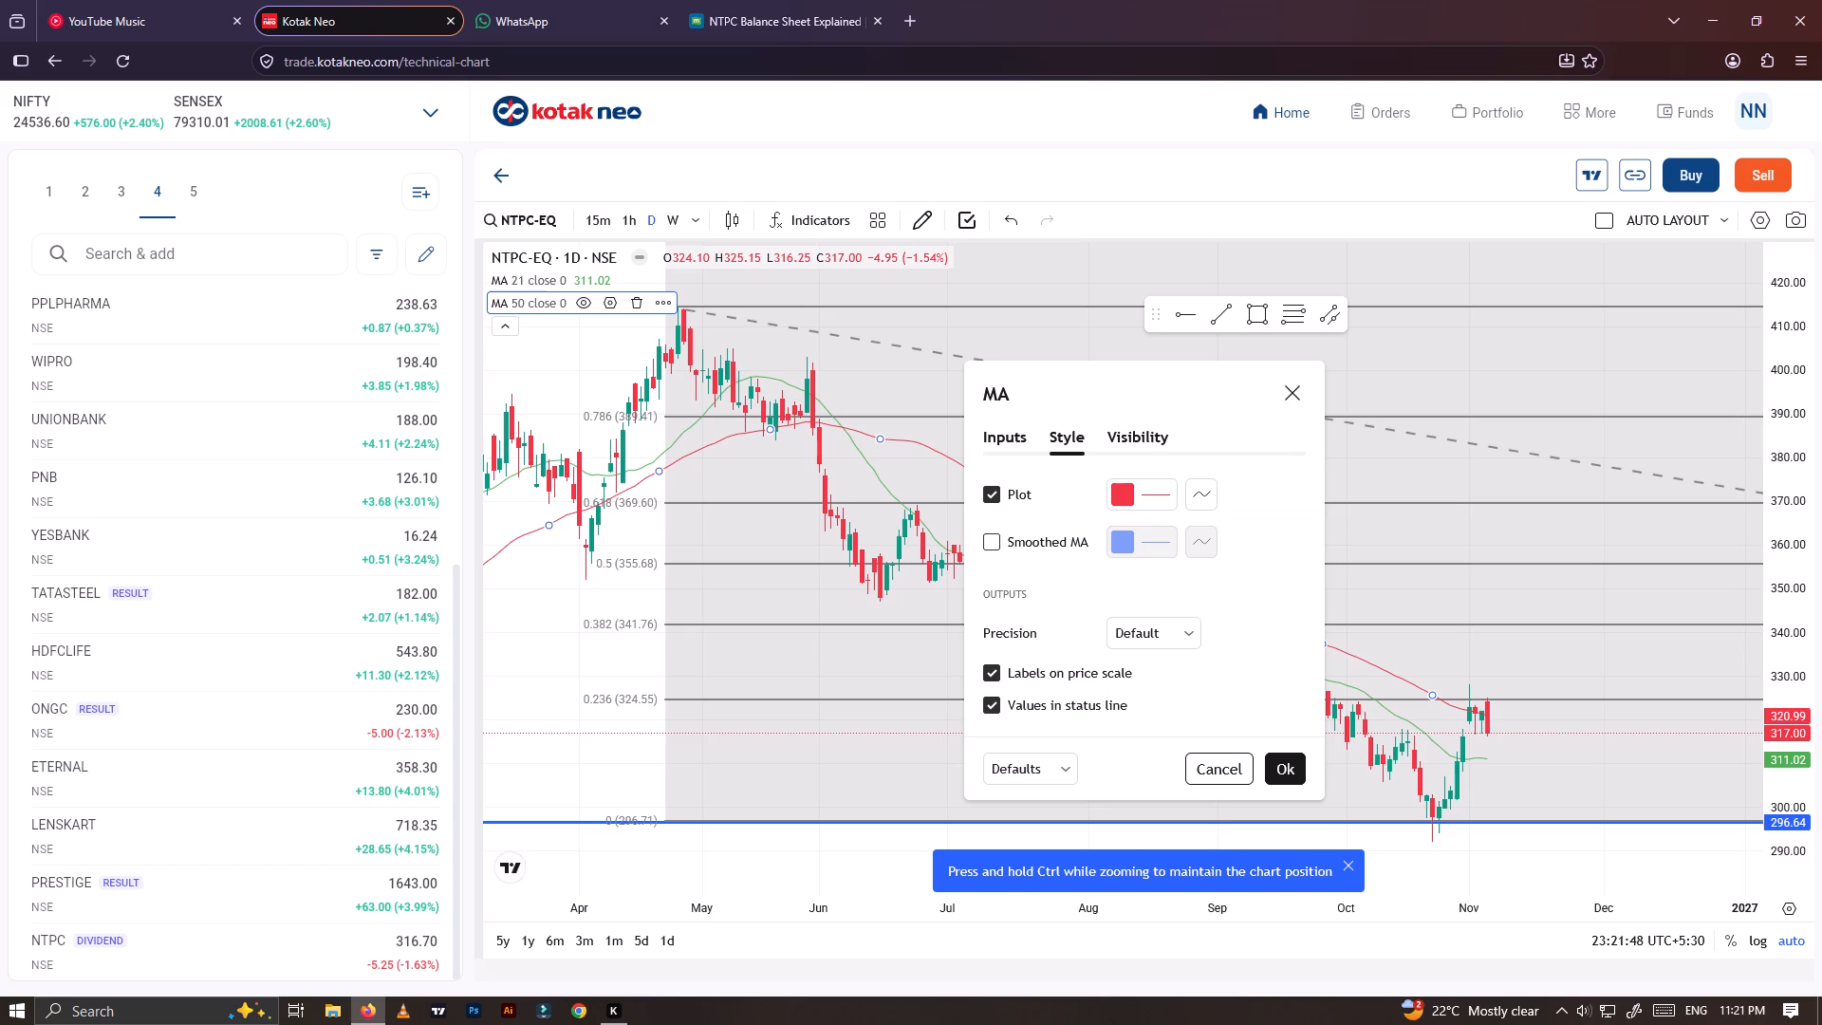
click(1298, 766)
Examine how NTPC's daily price has moved against the 21- and 50-period averages and the Fibonacci and support levels since 2024.
scroll(1274, 764, down, 14)
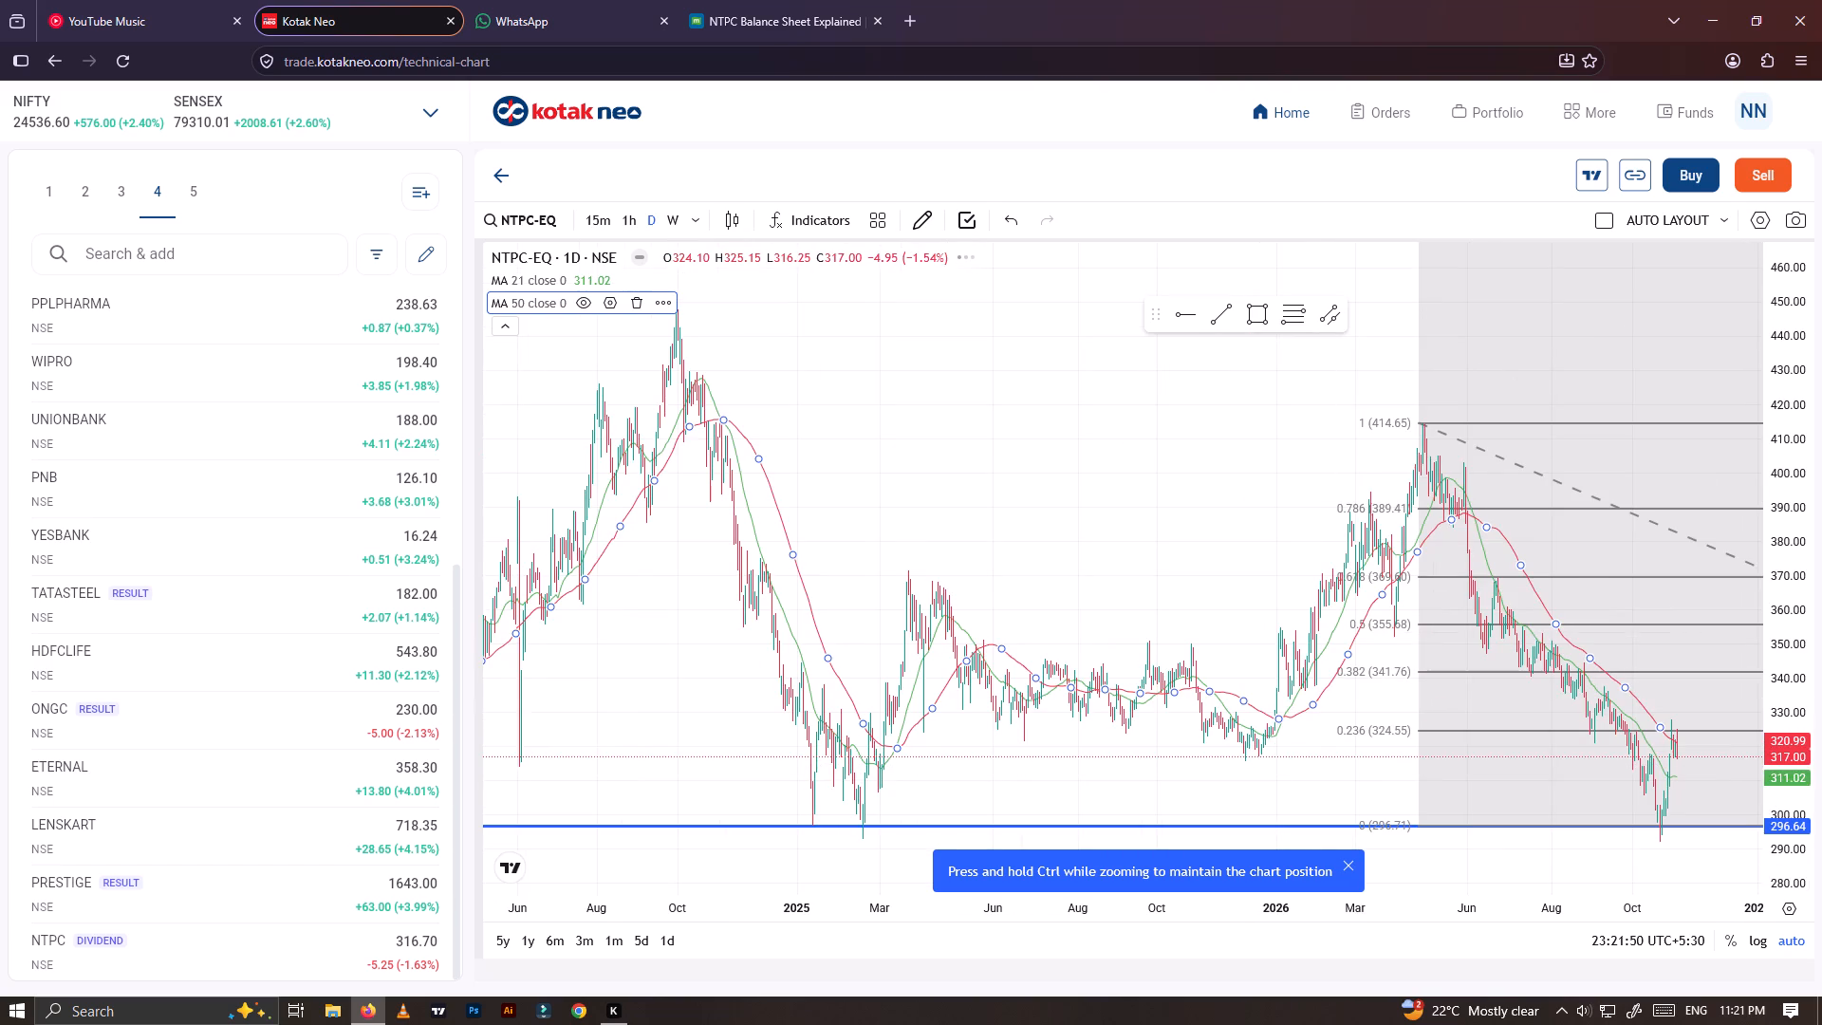
drag(1788, 588, 1787, 672)
scroll(1012, 715, down, 6)
scroll(1011, 715, up, 6)
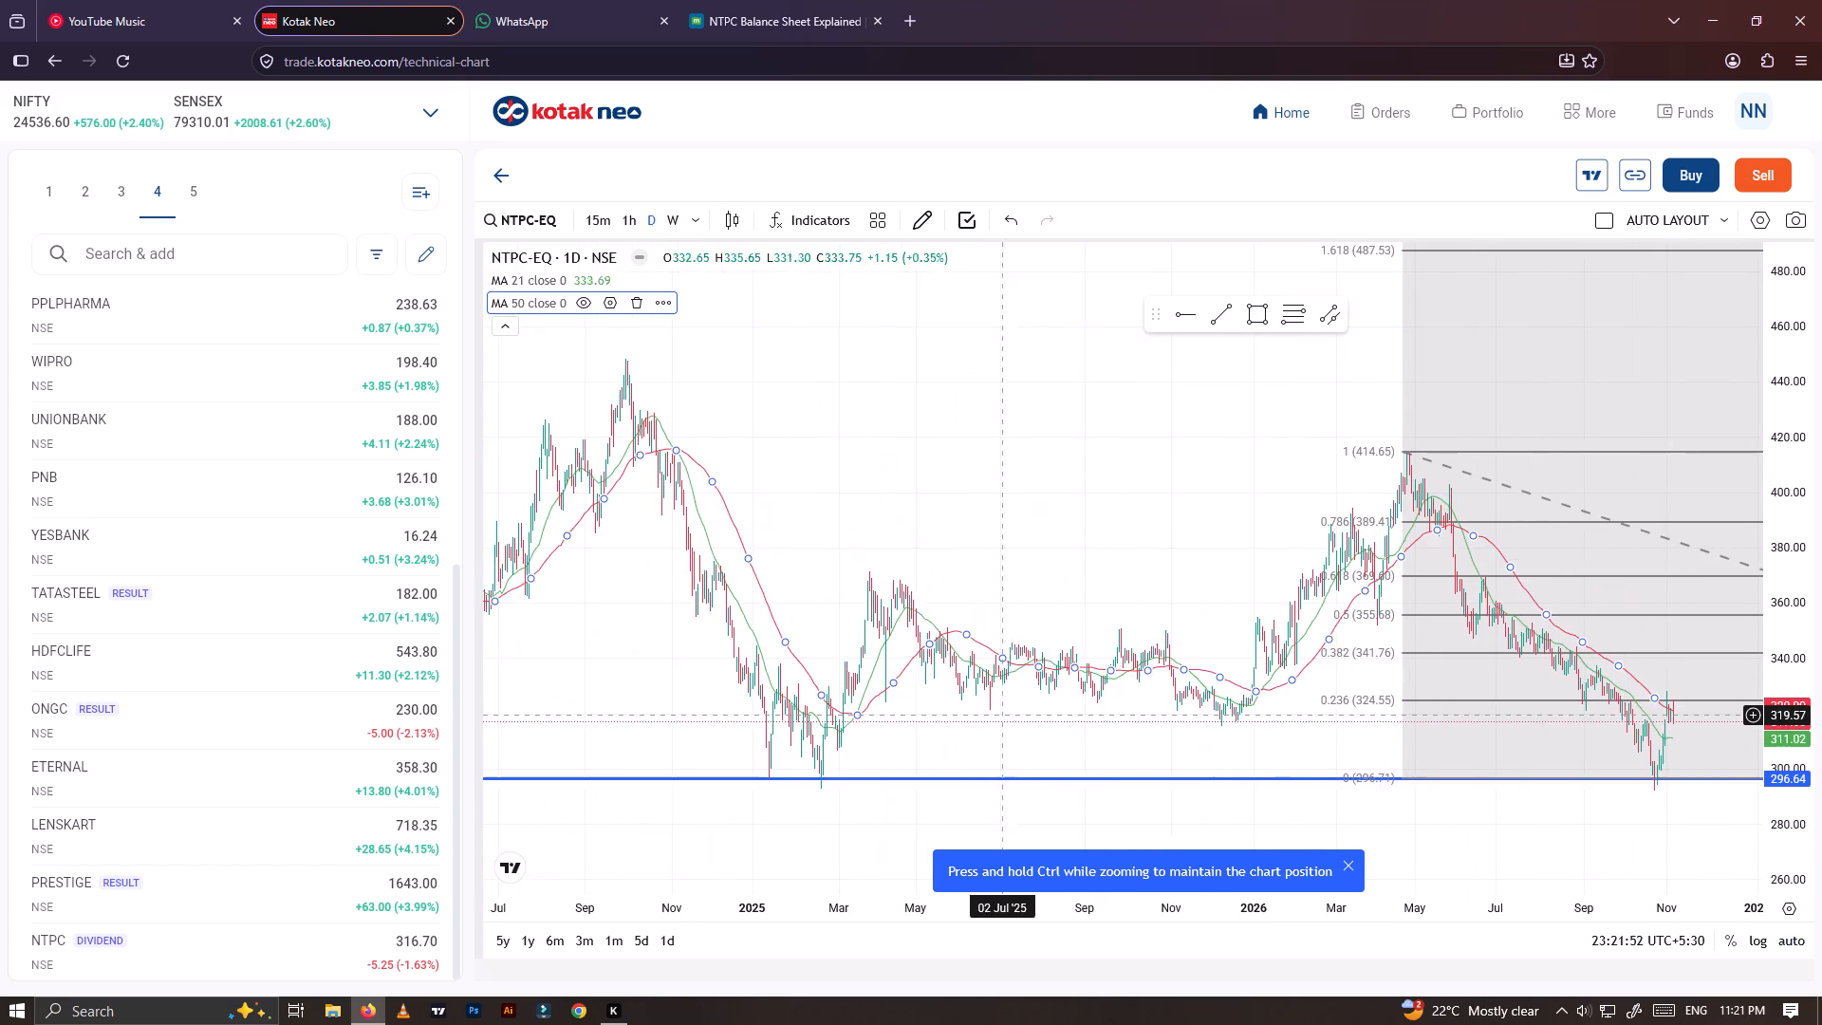
scroll(963, 715, up, 5)
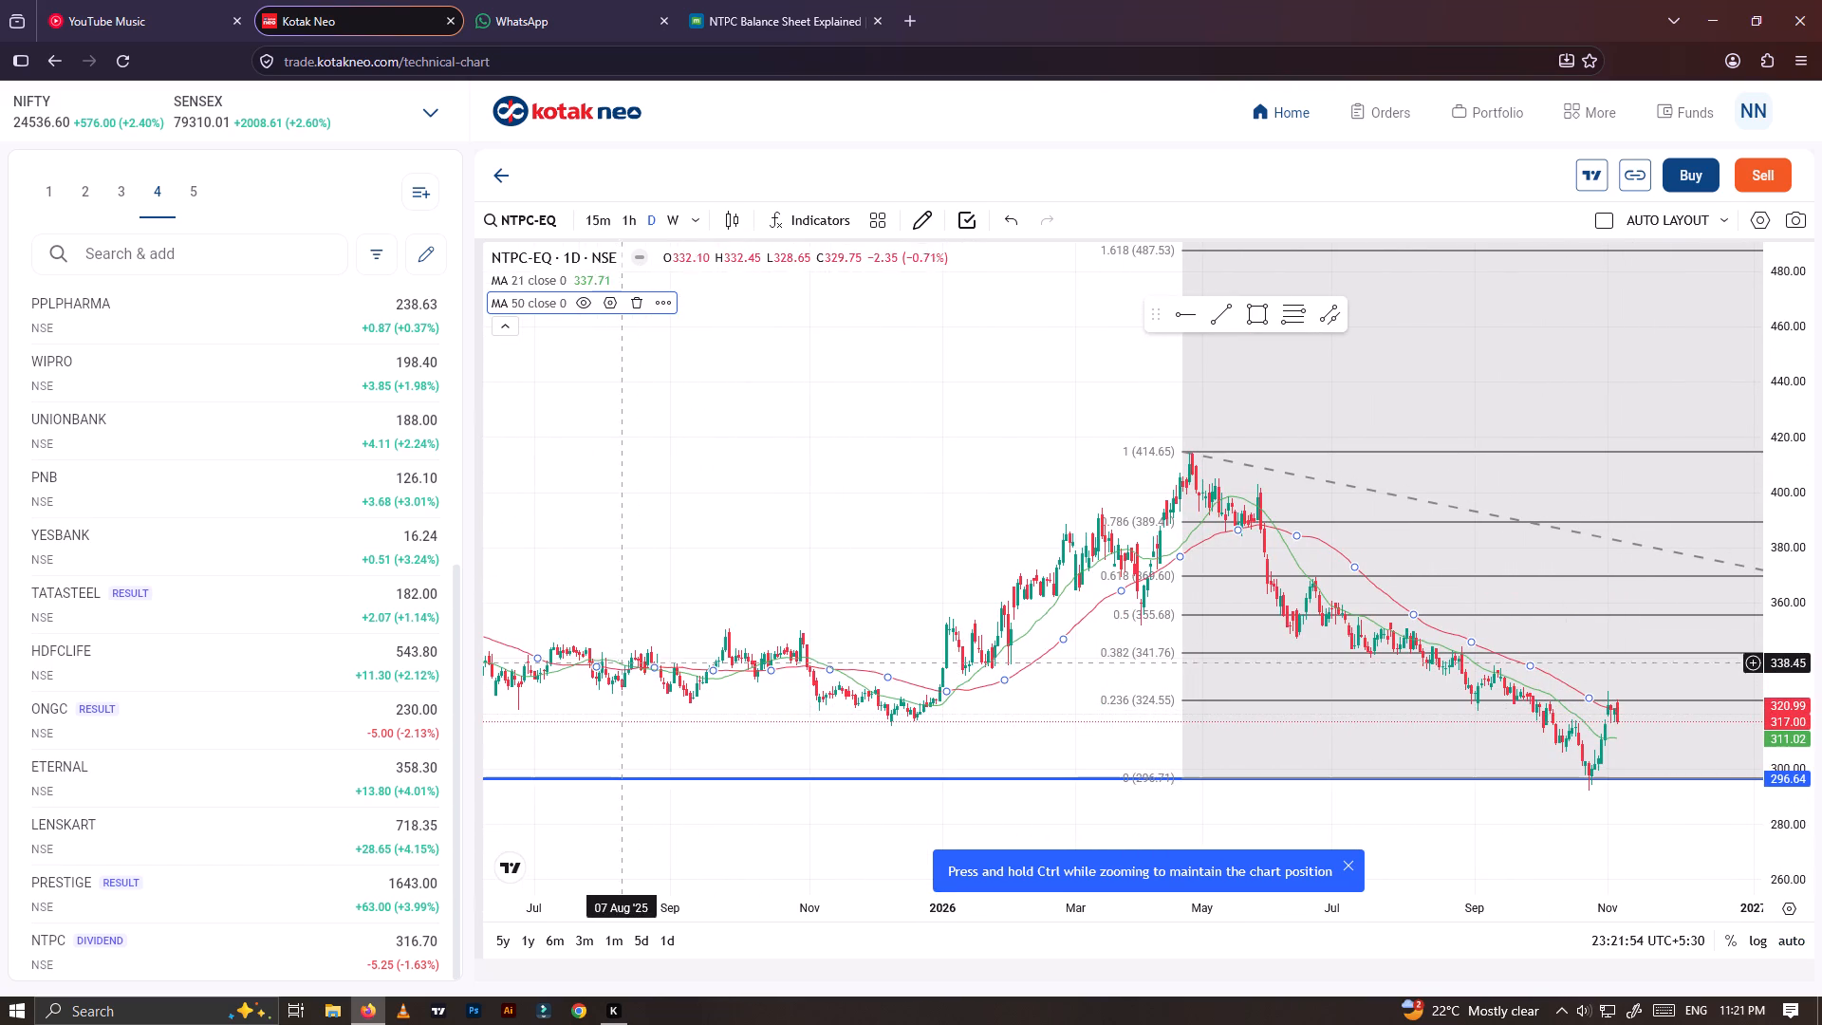
scroll(648, 647, down, 1)
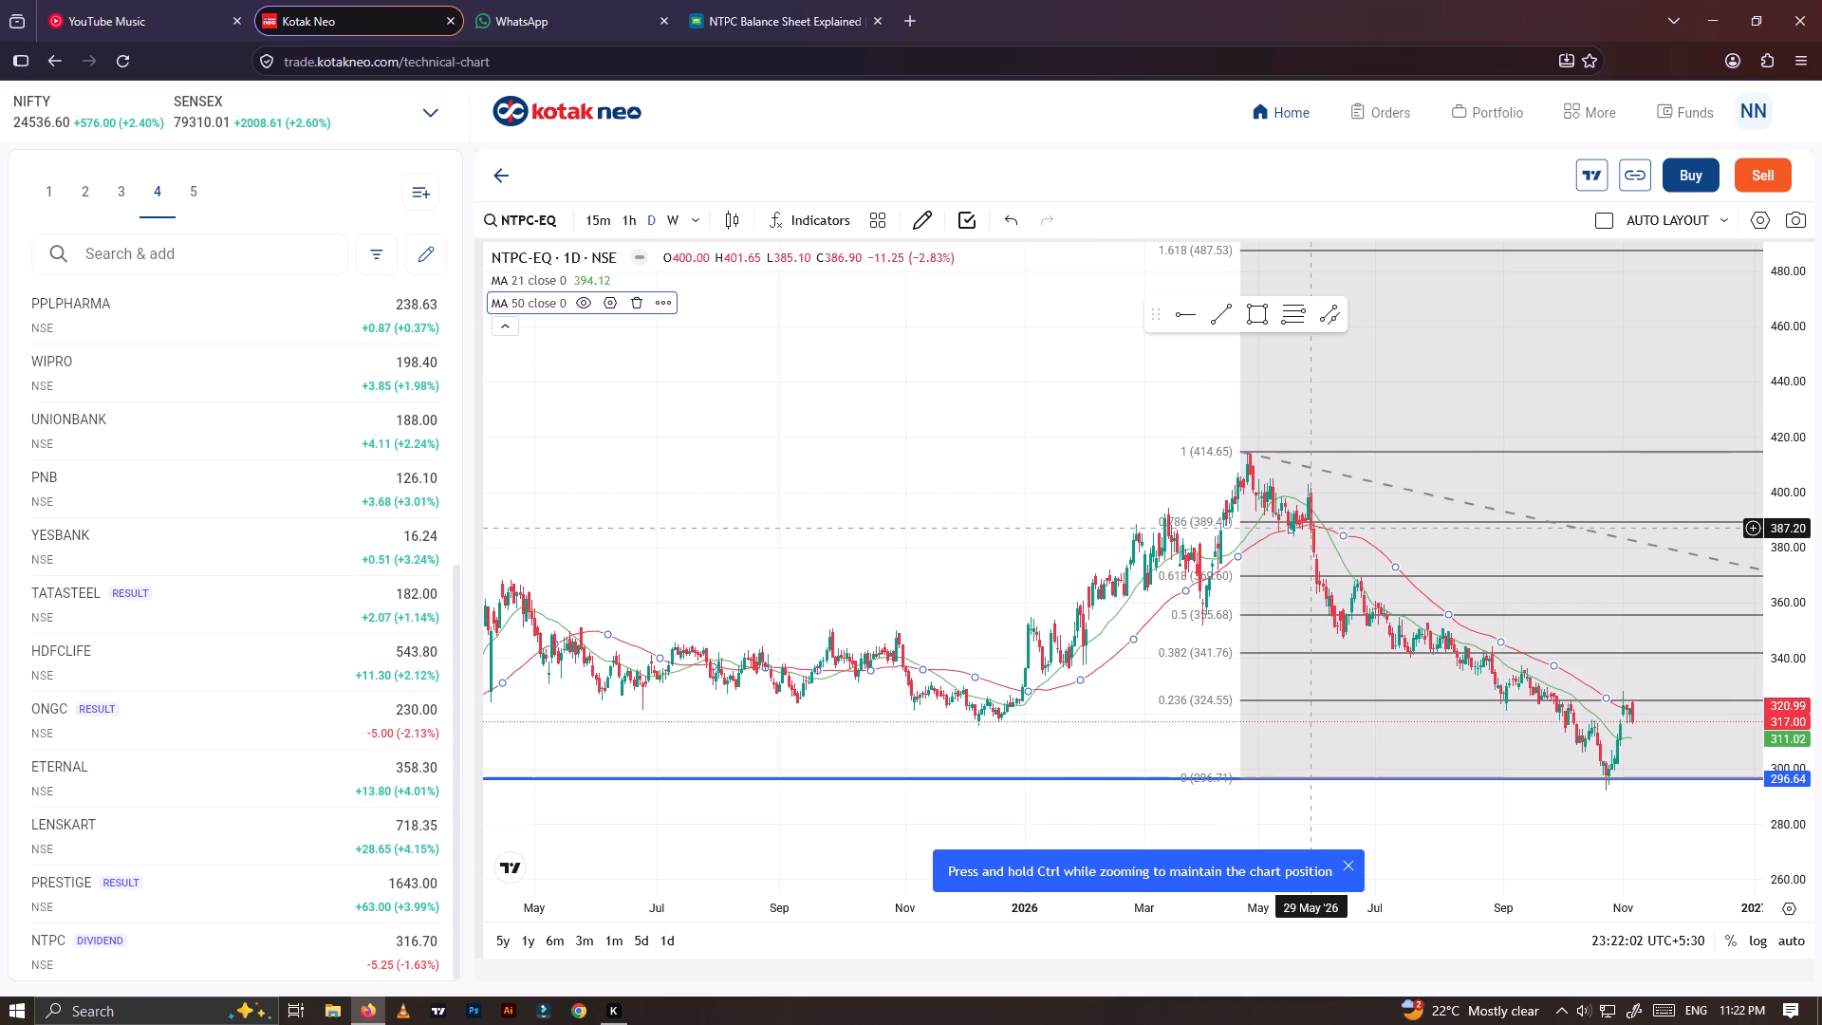
scroll(1172, 566, down, 11)
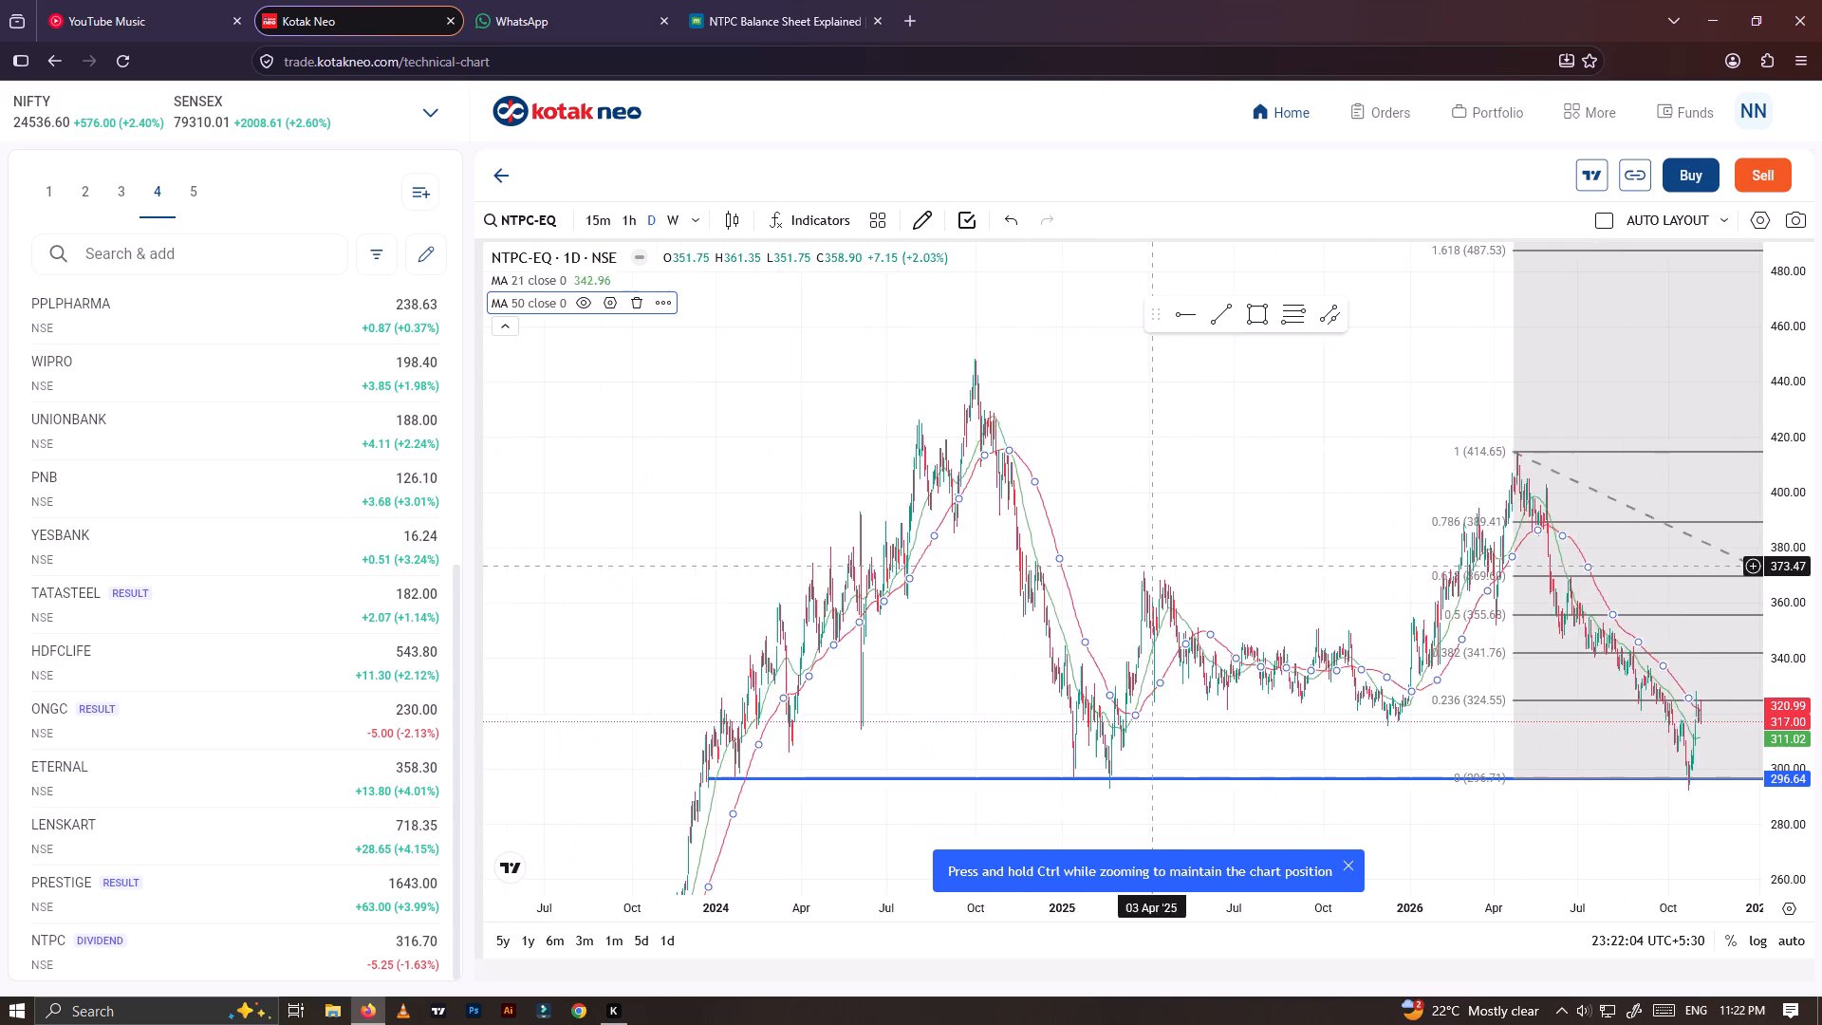
scroll(1150, 566, down, 1)
scroll(984, 600, up, 11)
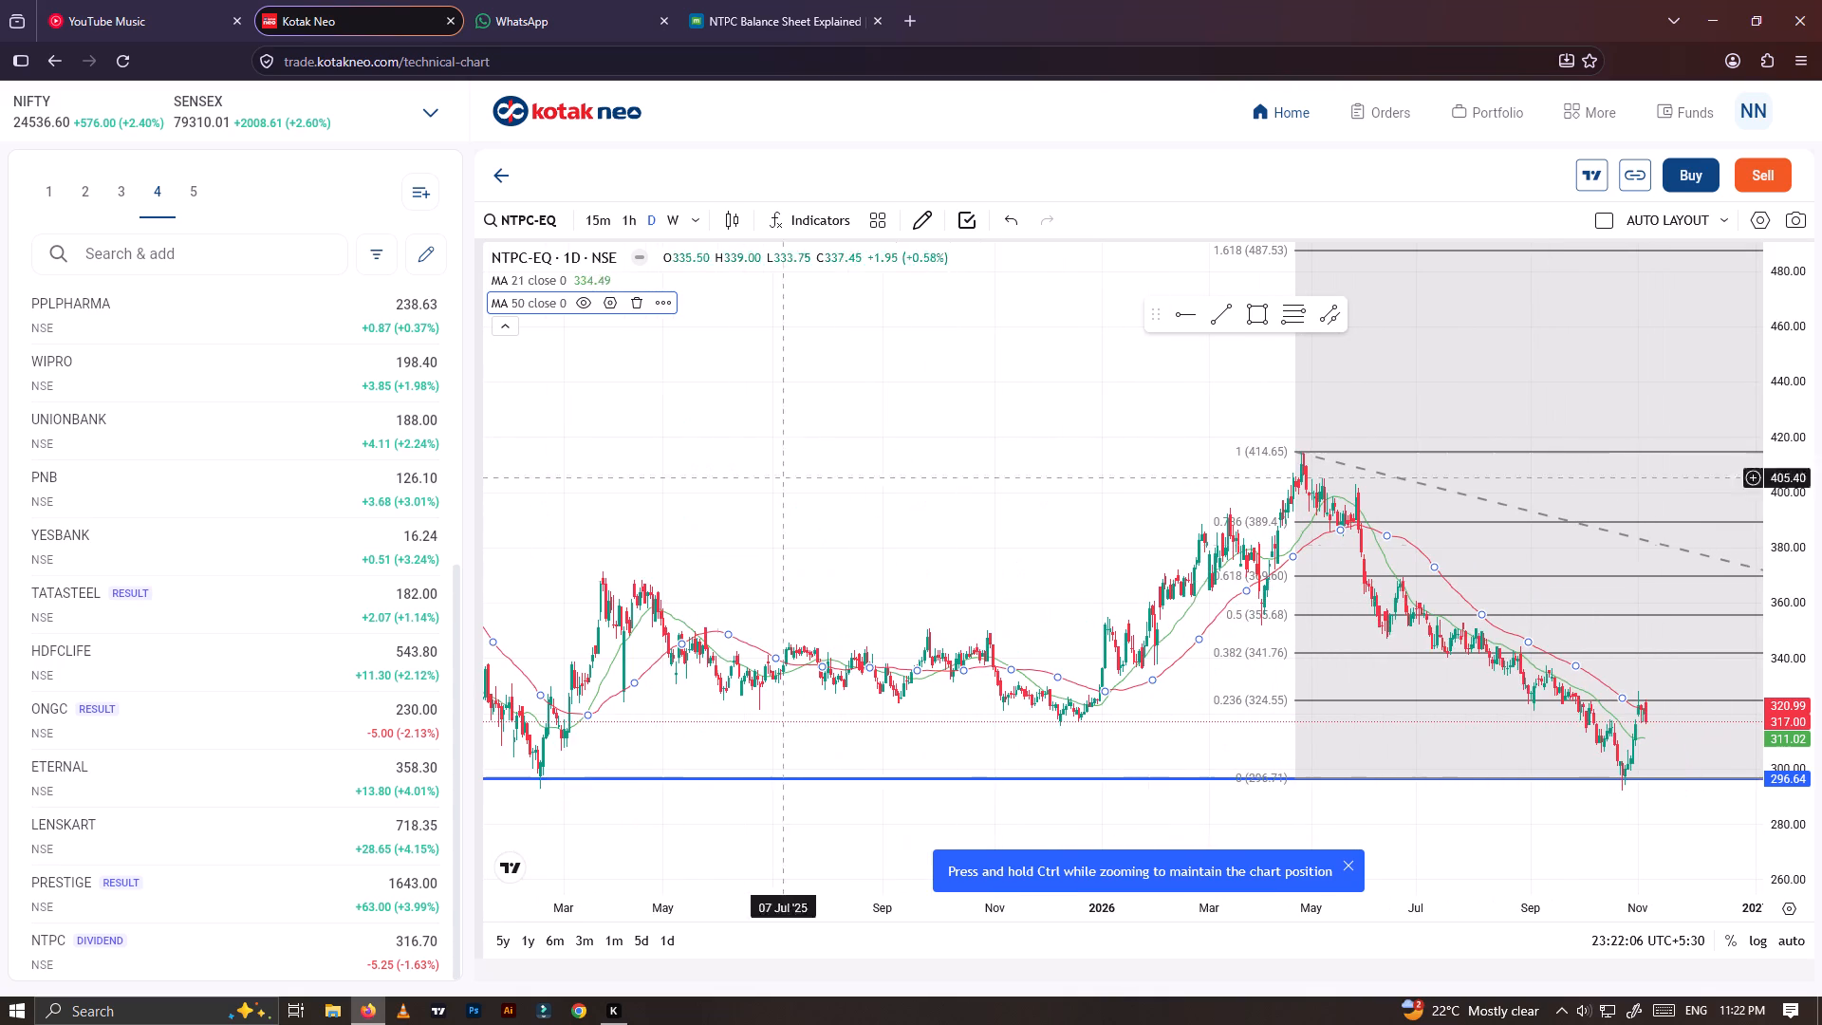
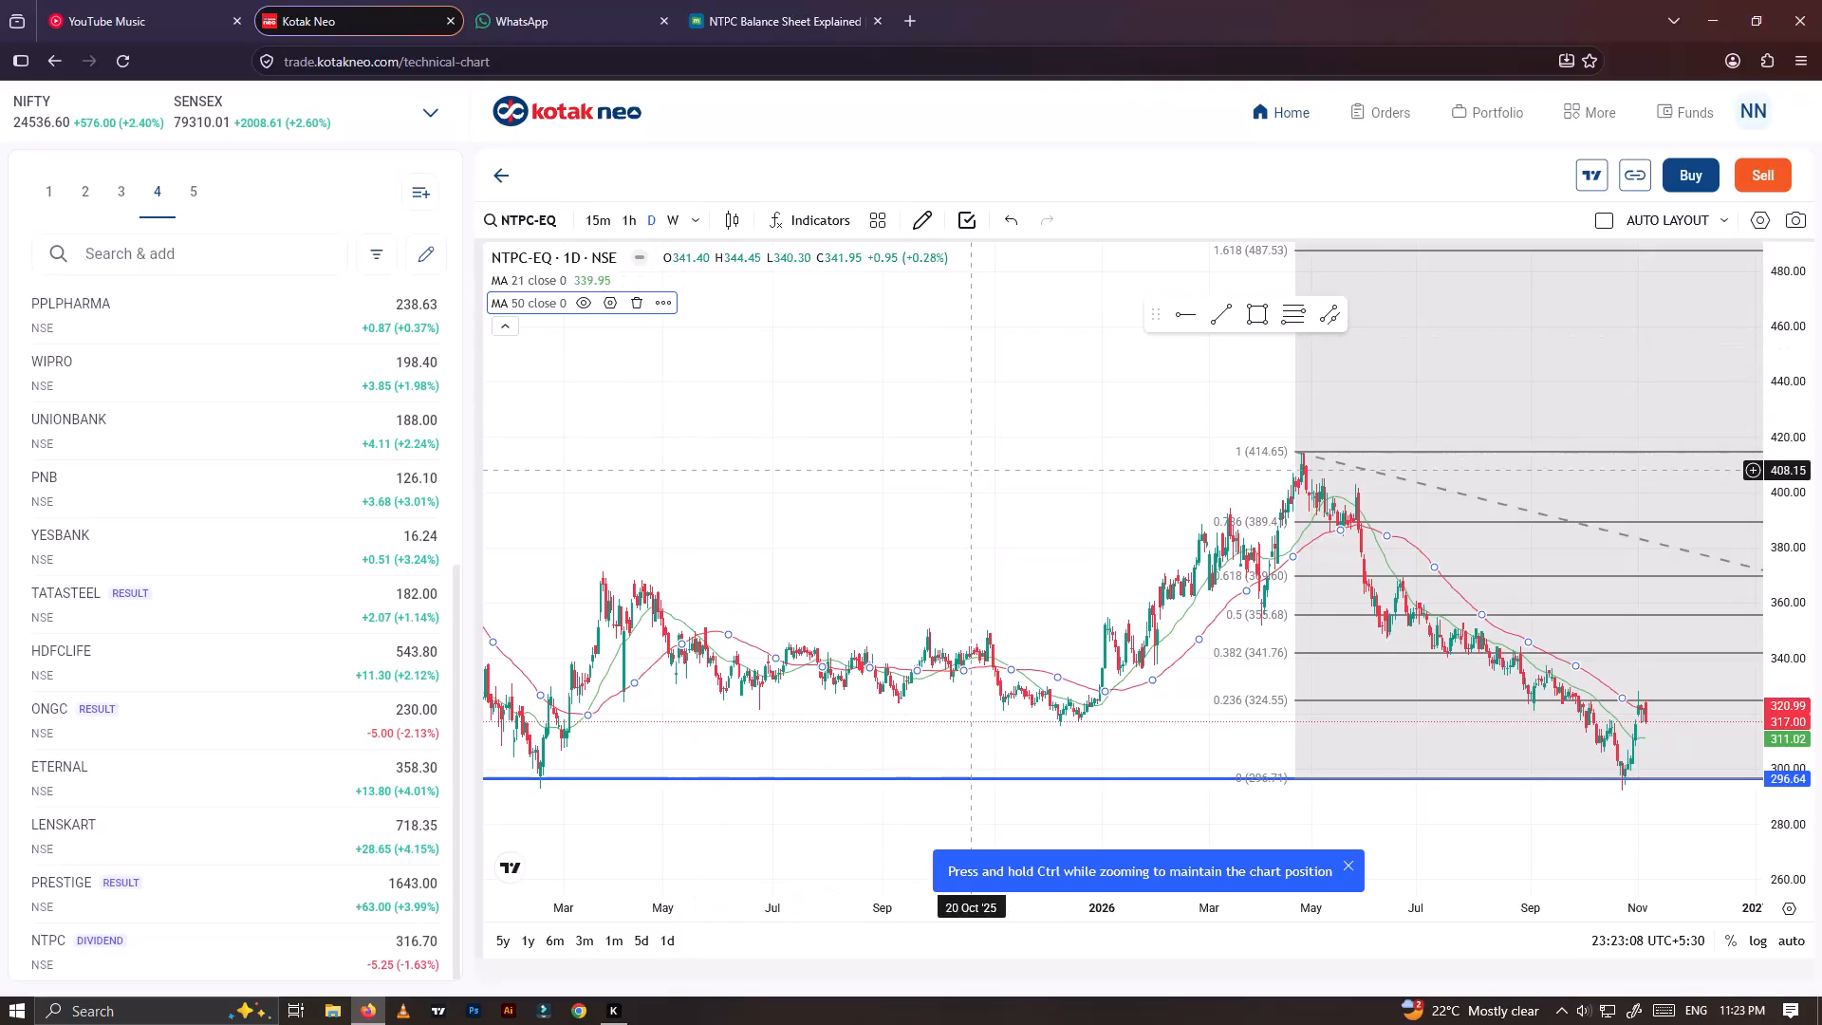
Examine NTPC's daily price history back to late 2021 against the 21- and 50-period moving averages.
scroll(973, 470, up, 7)
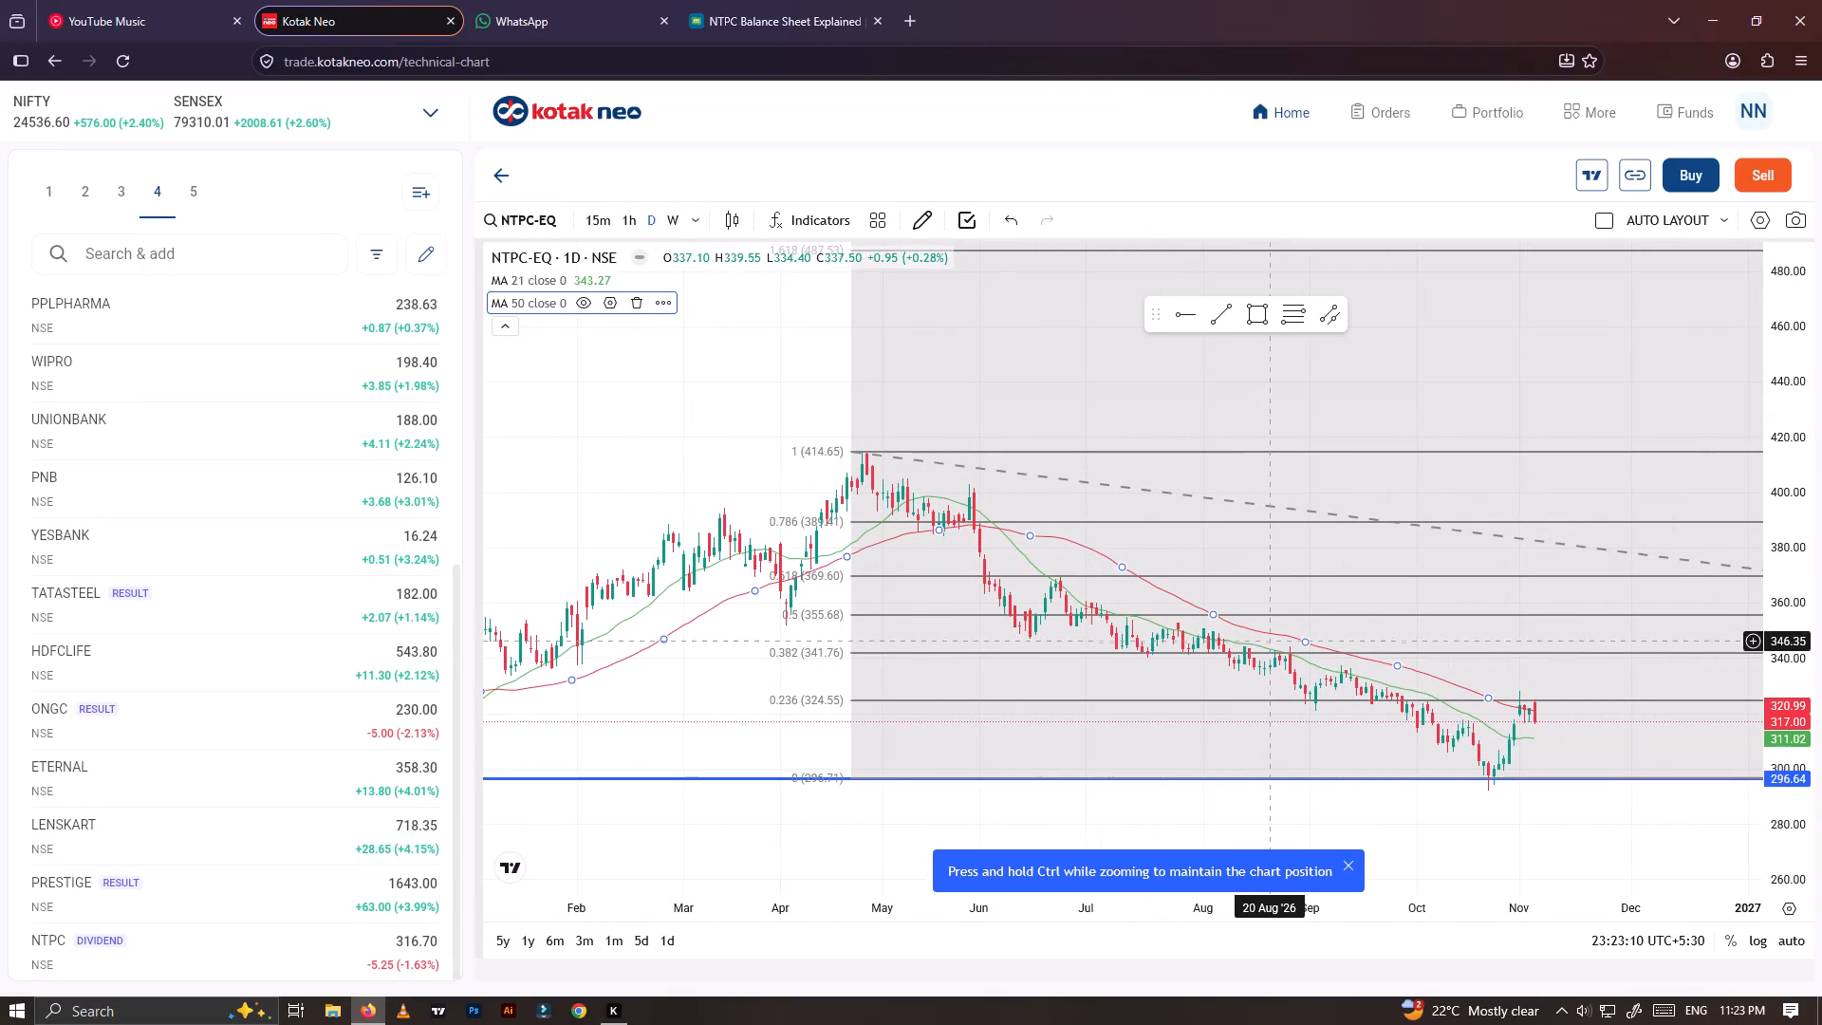
scroll(1049, 602, down, 6)
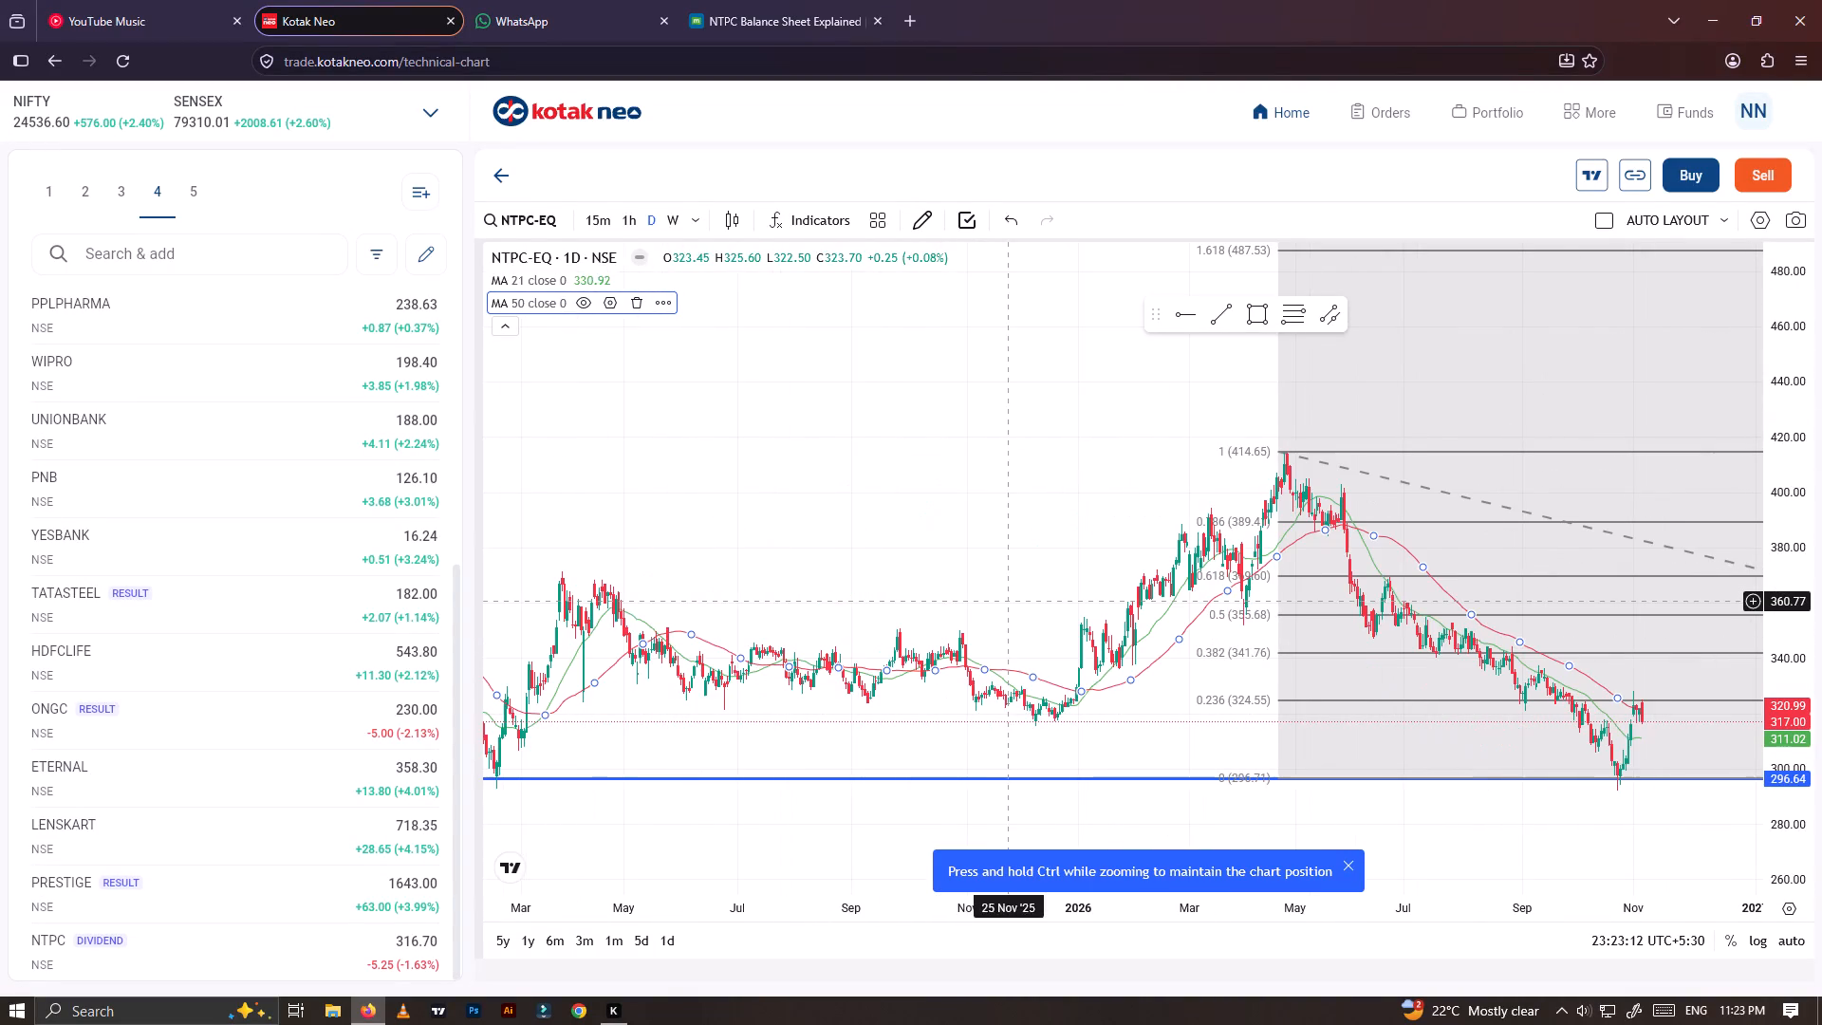
drag(851, 587, 1248, 442)
drag(762, 462, 1029, 536)
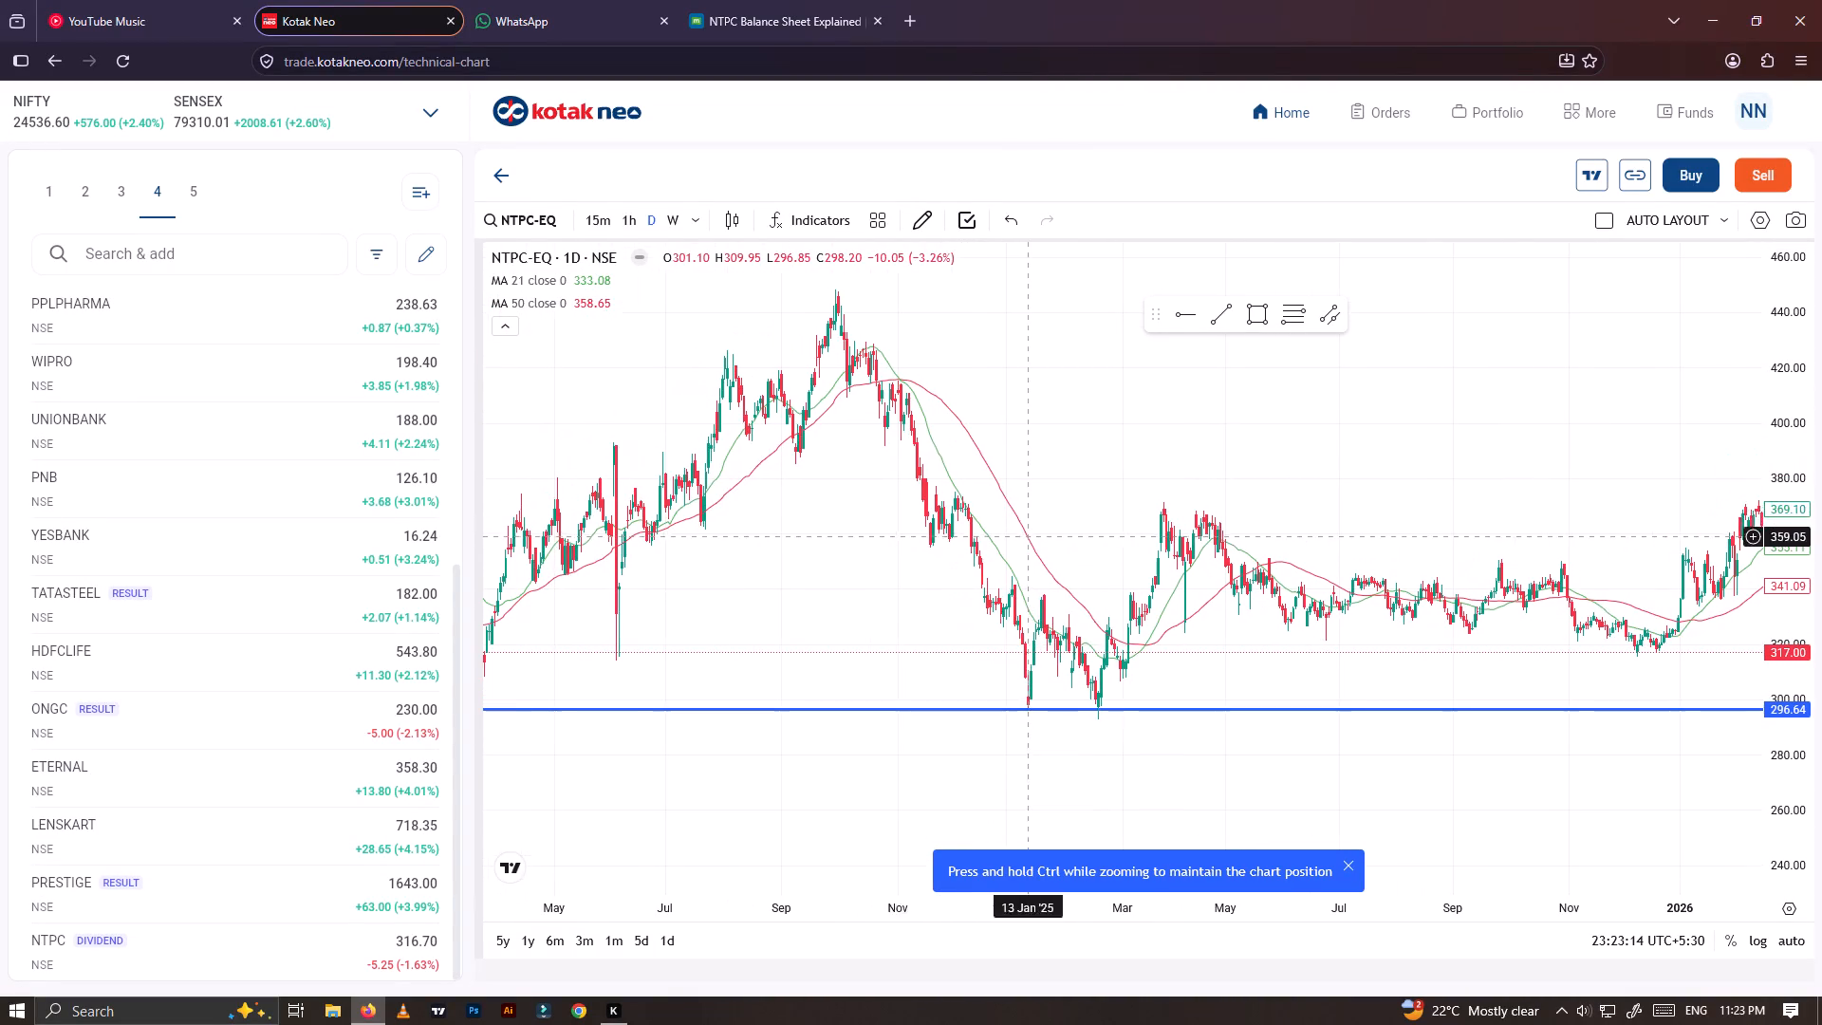
drag(734, 488, 1090, 396)
scroll(861, 544, down, 7)
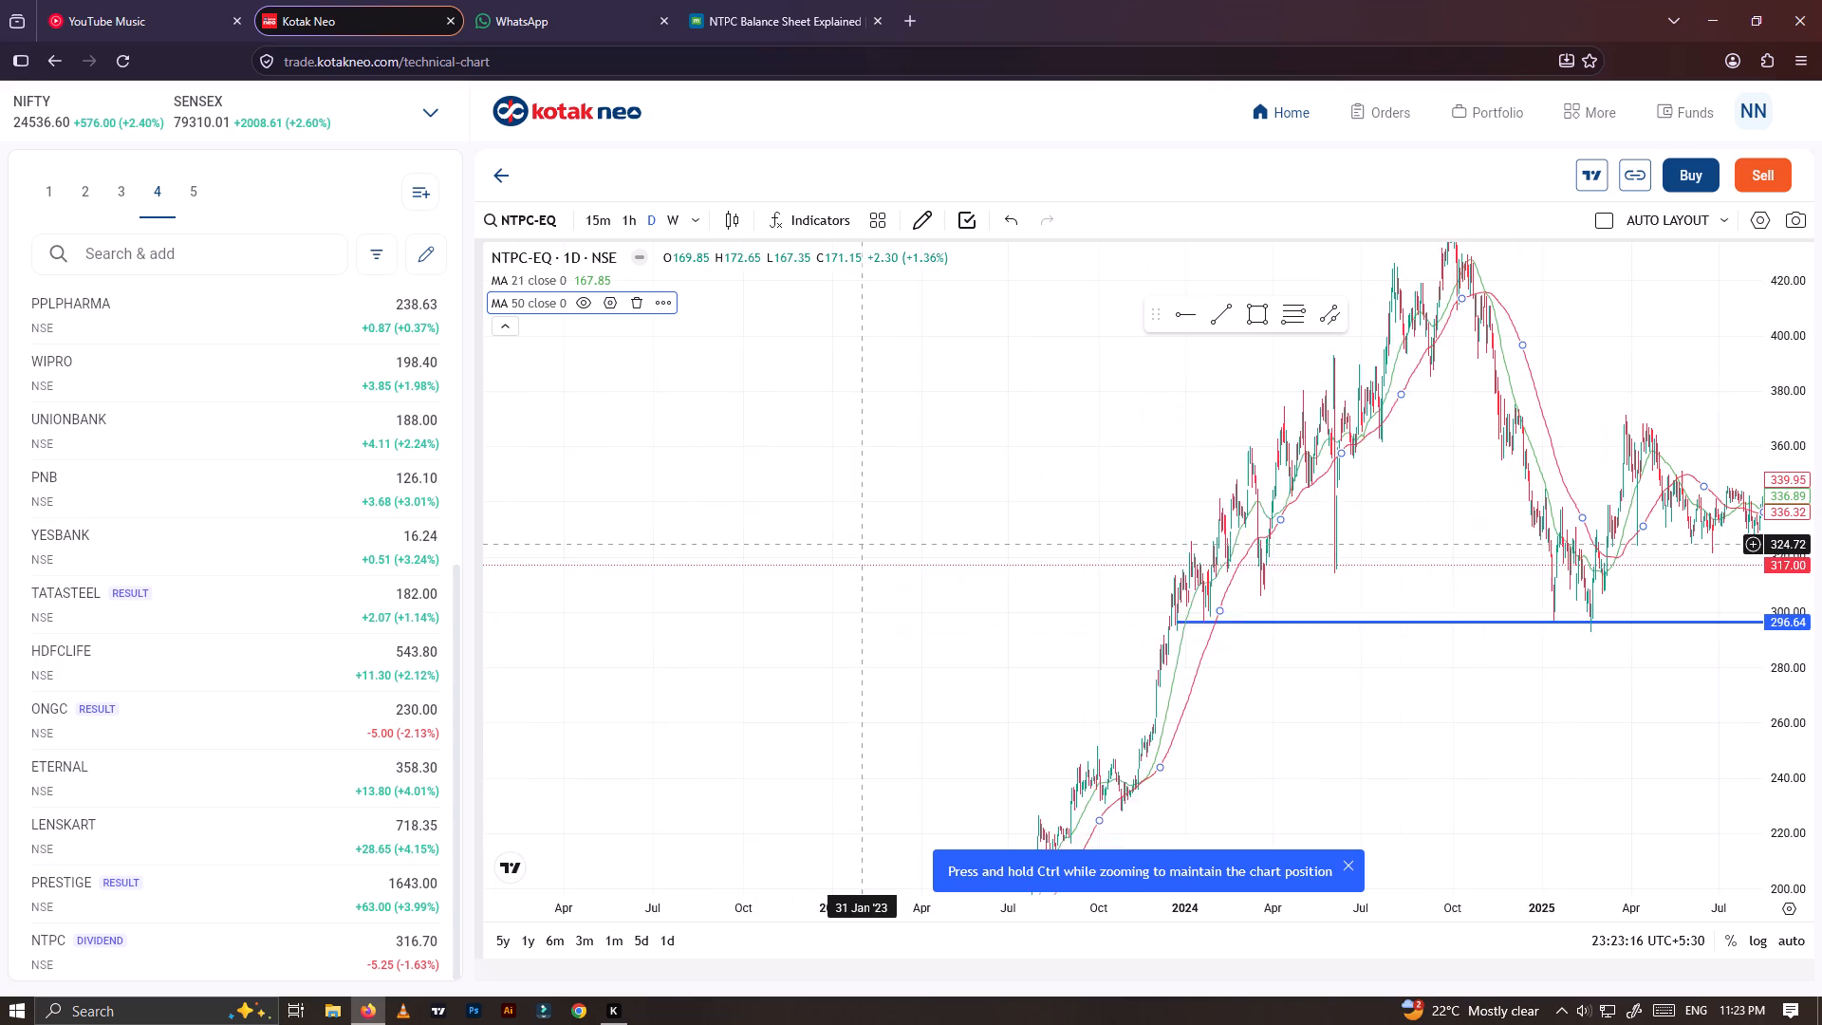
drag(1106, 736, 1046, 463)
scroll(986, 585, up, 6)
drag(720, 565, 1068, 456)
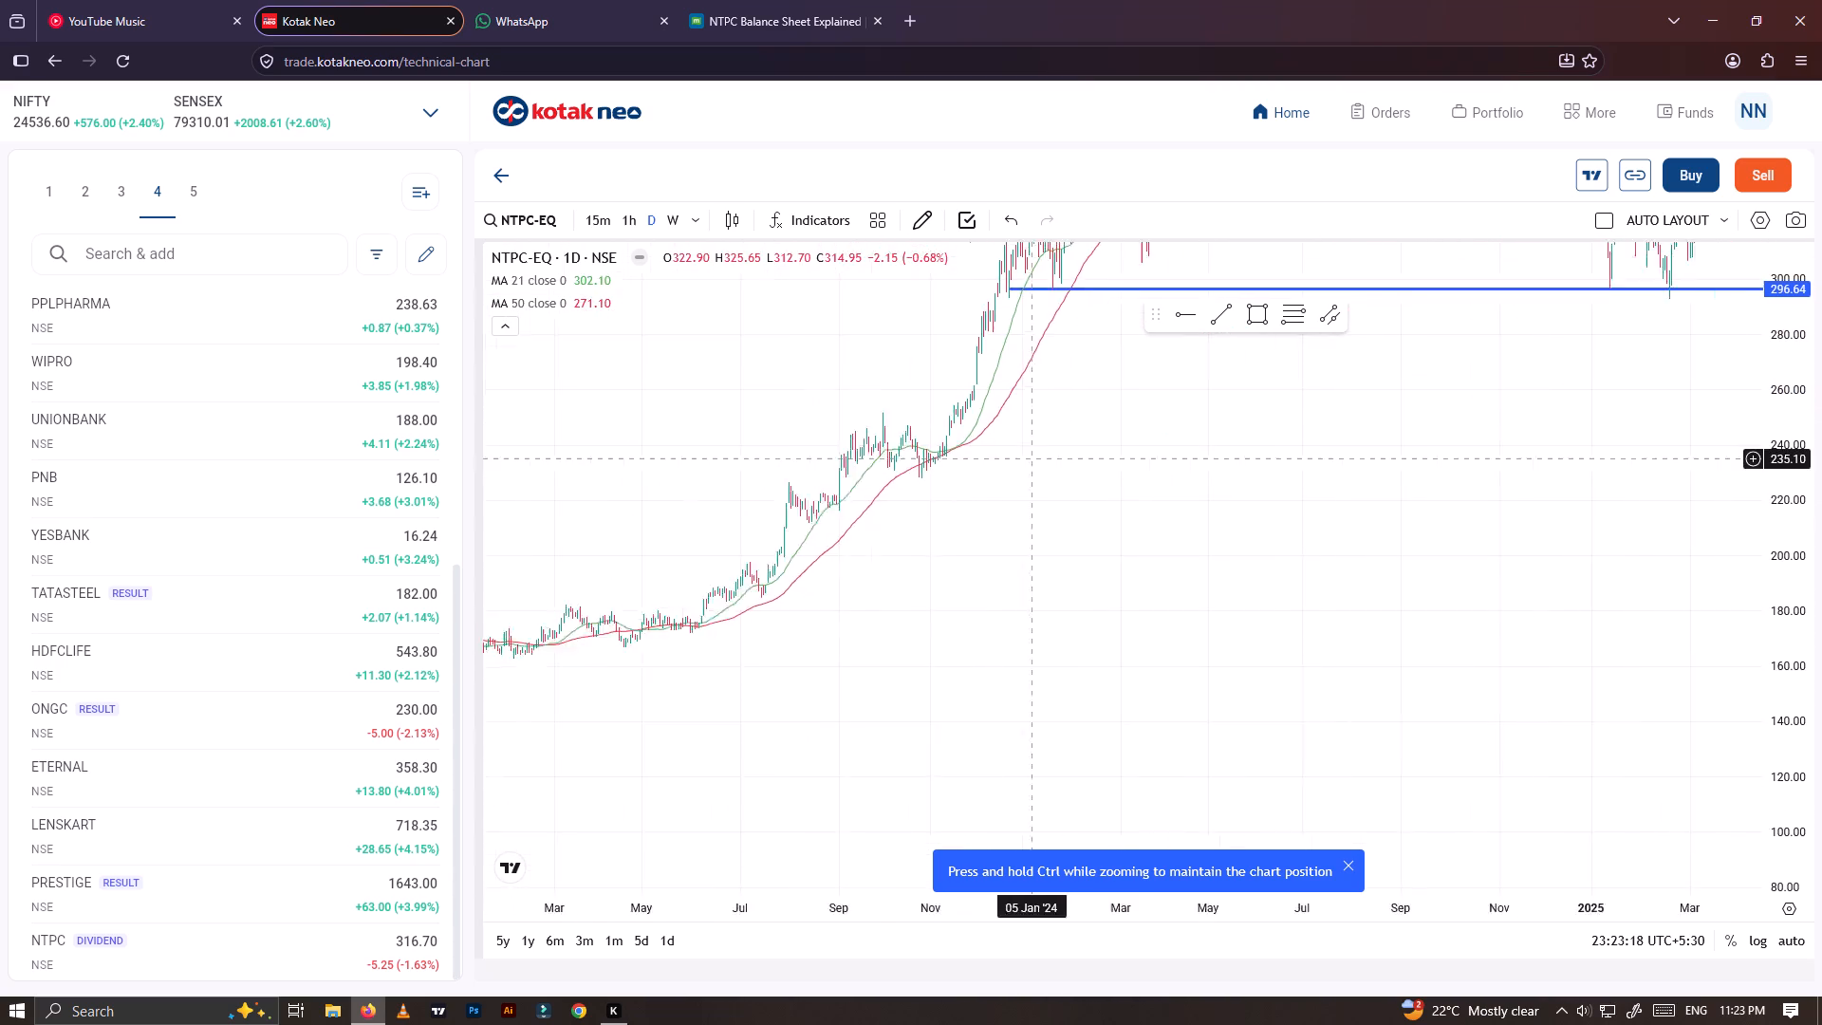
drag(1068, 456, 1106, 456)
scroll(927, 462, up, 4)
drag(836, 499, 1299, 386)
scroll(1169, 438, down, 6)
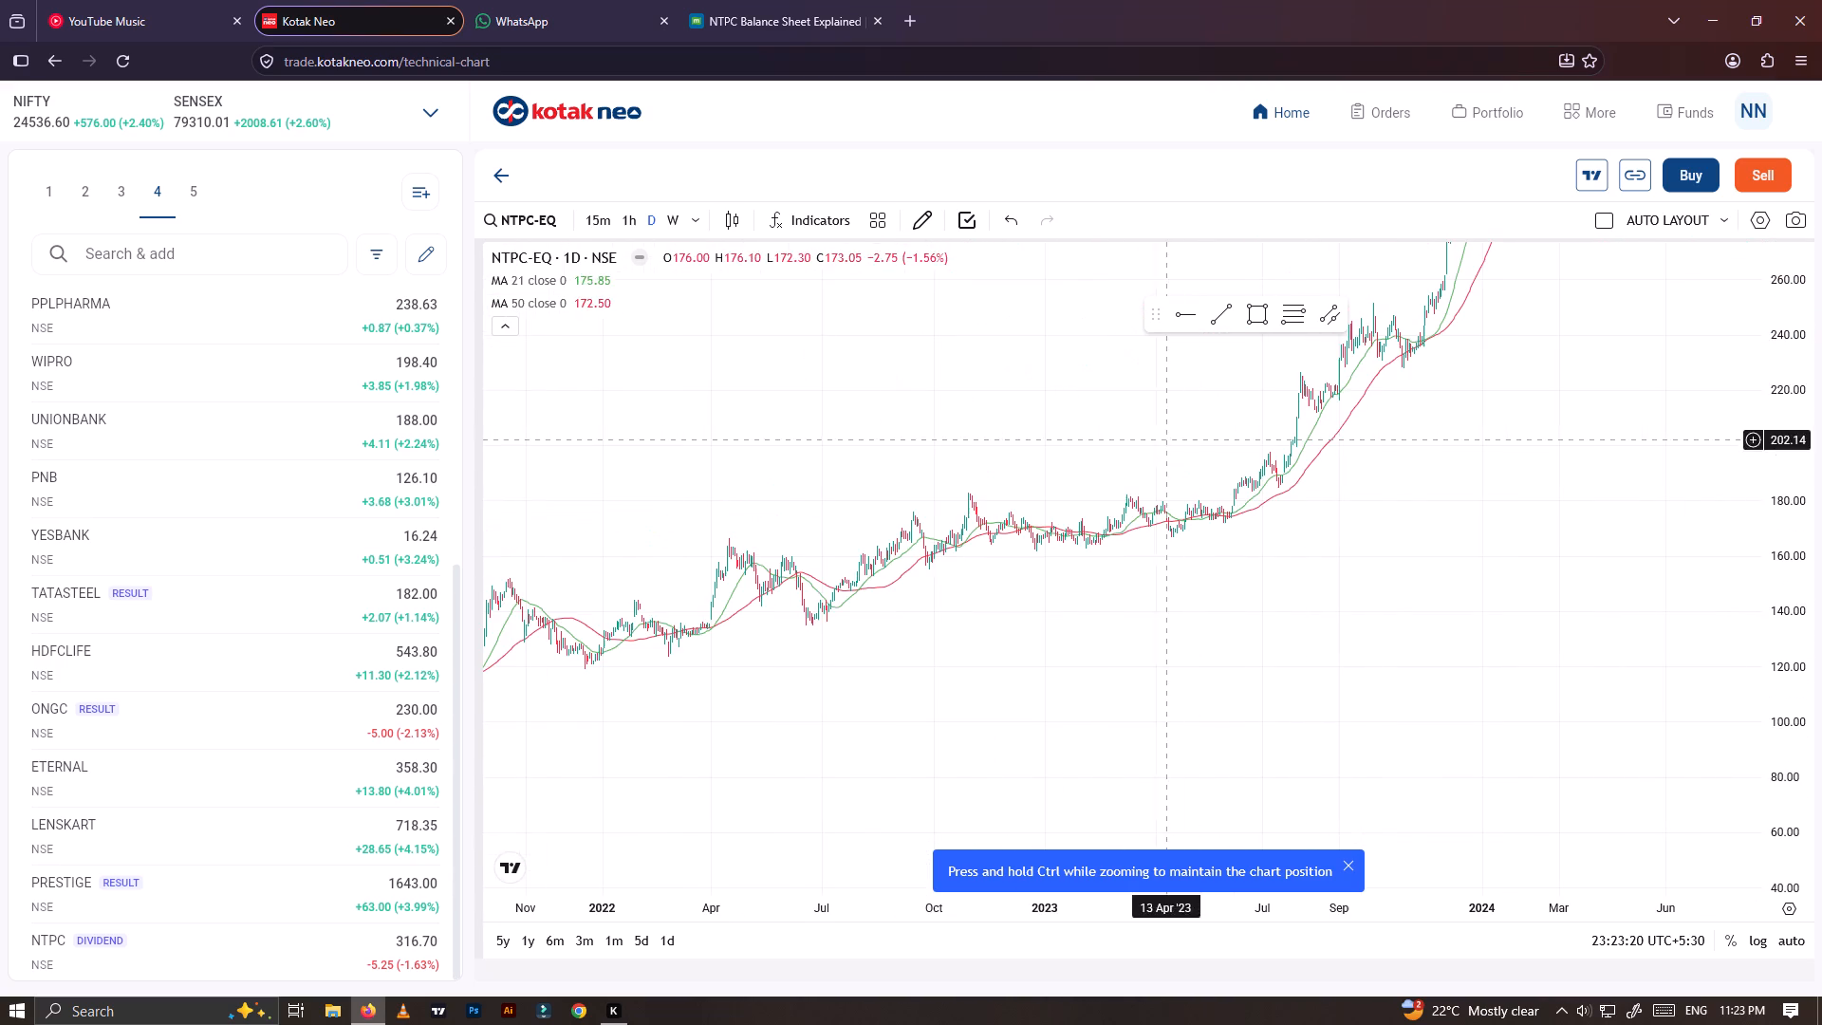
Open the SONACOMS chart from watchlist 3 and bring its 2026 daily price action with both moving averages into view.
scroll(325, 484, up, 15)
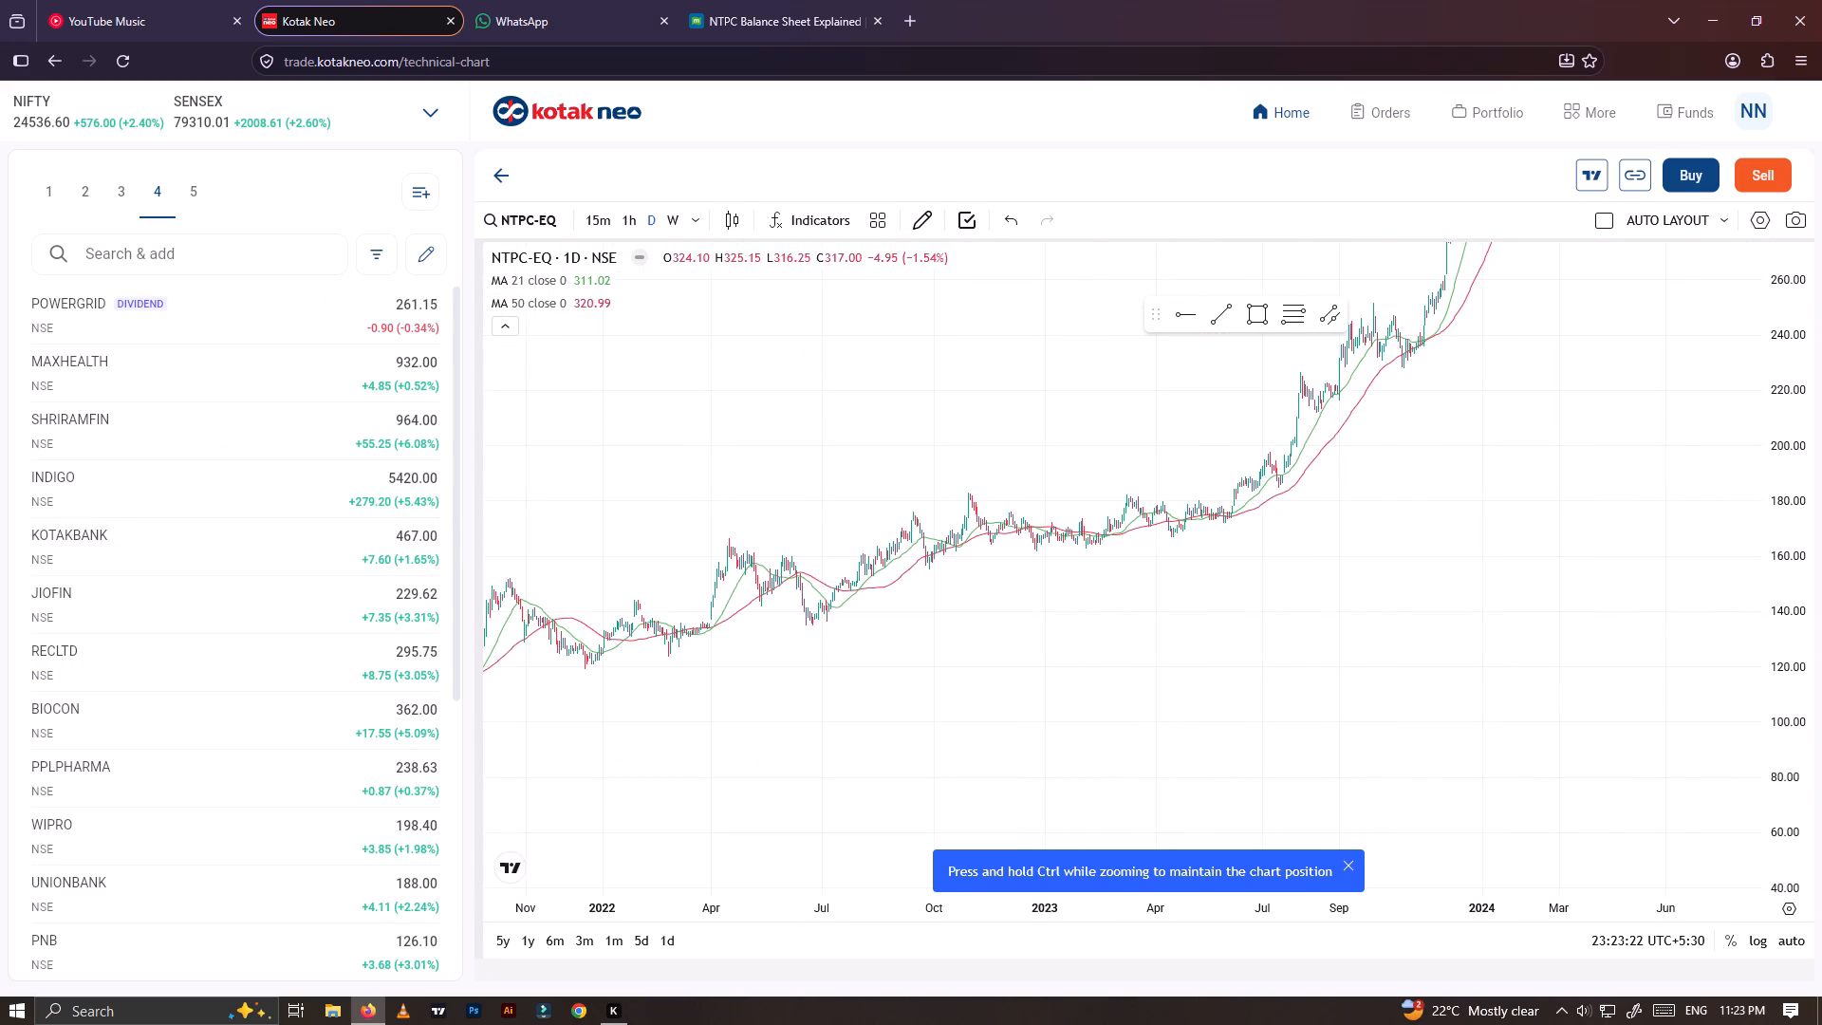
click(124, 189)
click(344, 313)
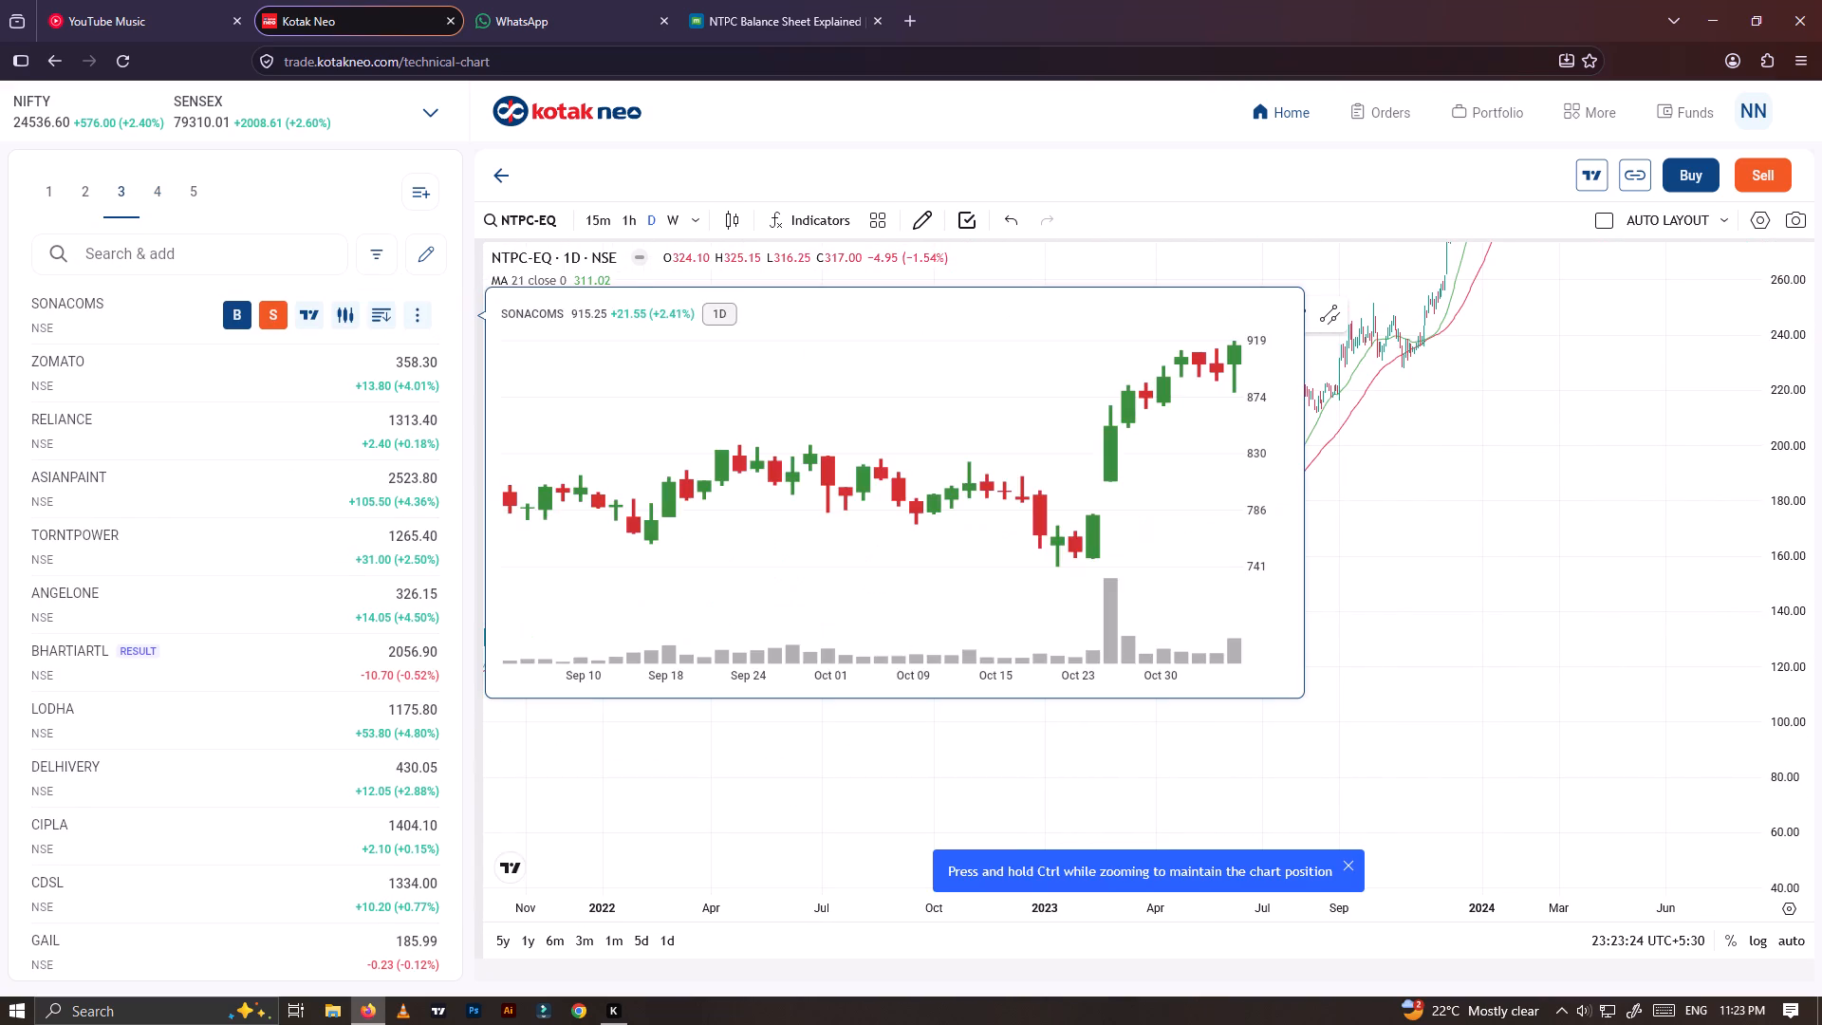
scroll(1535, 626, down, 6)
drag(1793, 419, 1778, 654)
scroll(1523, 614, up, 7)
drag(1569, 637, 1135, 546)
scroll(1131, 544, up, 5)
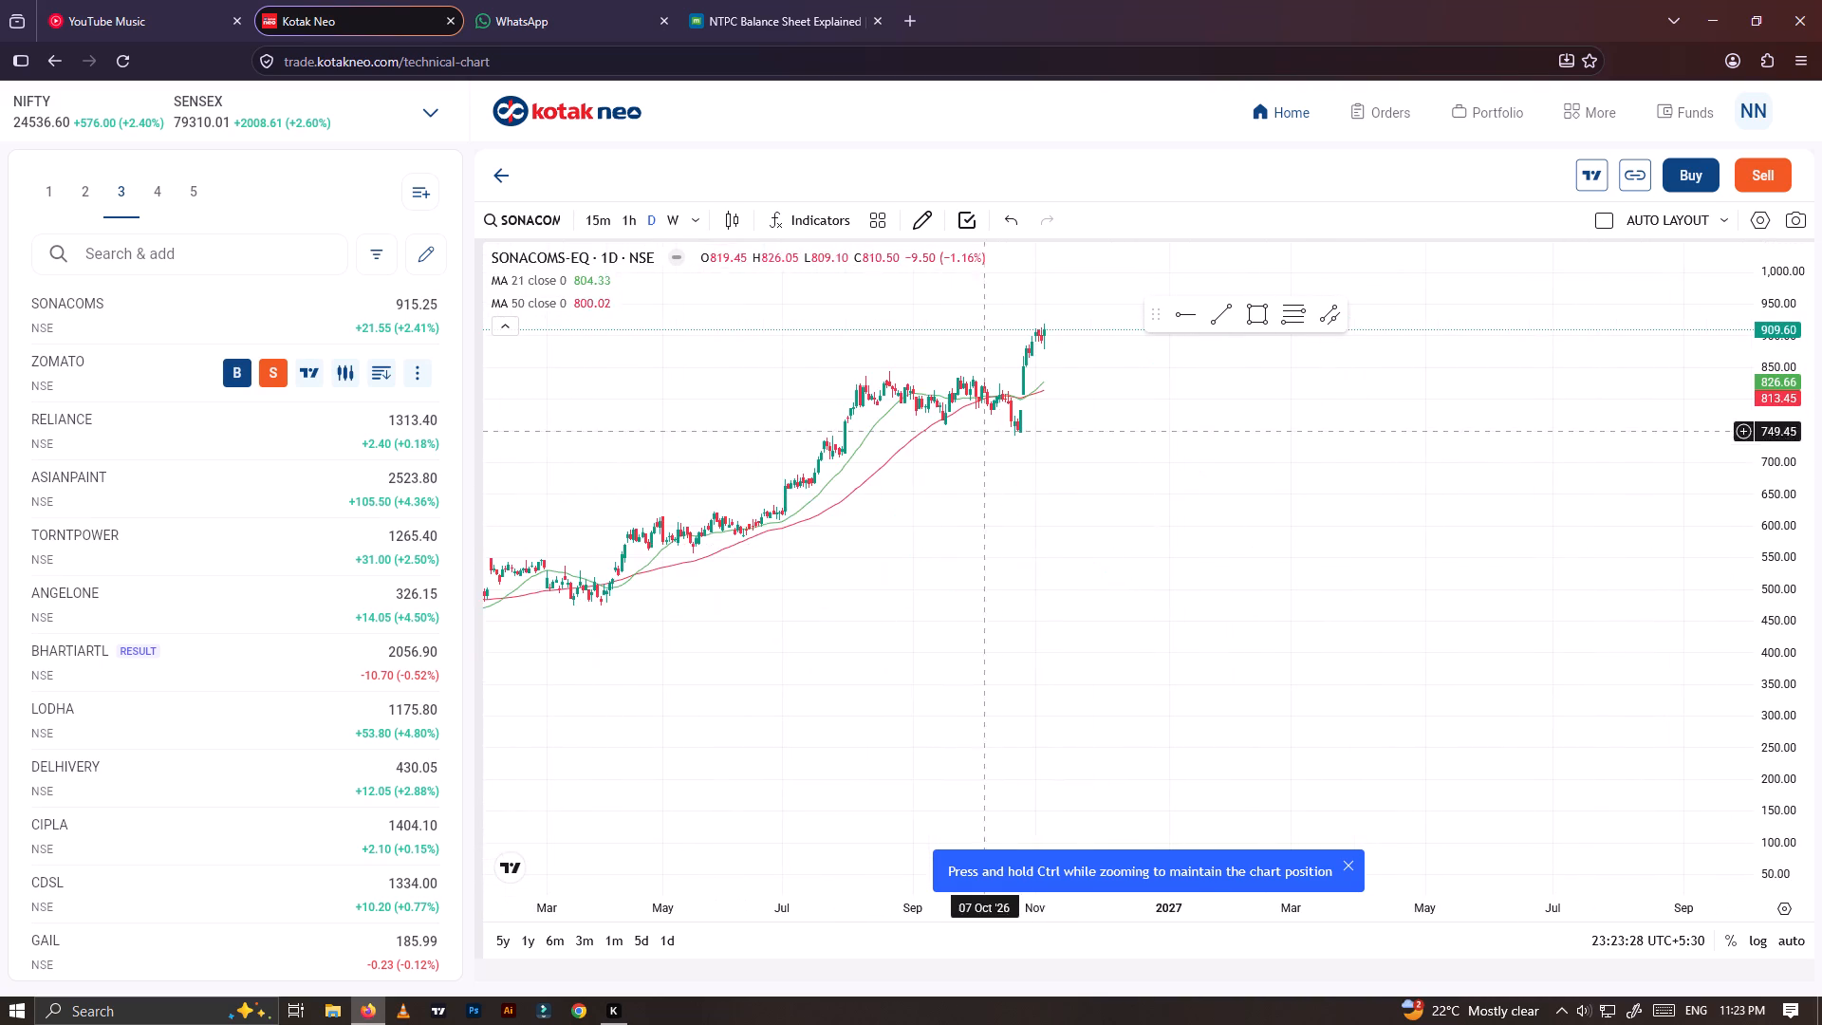
drag(1017, 436, 1335, 561)
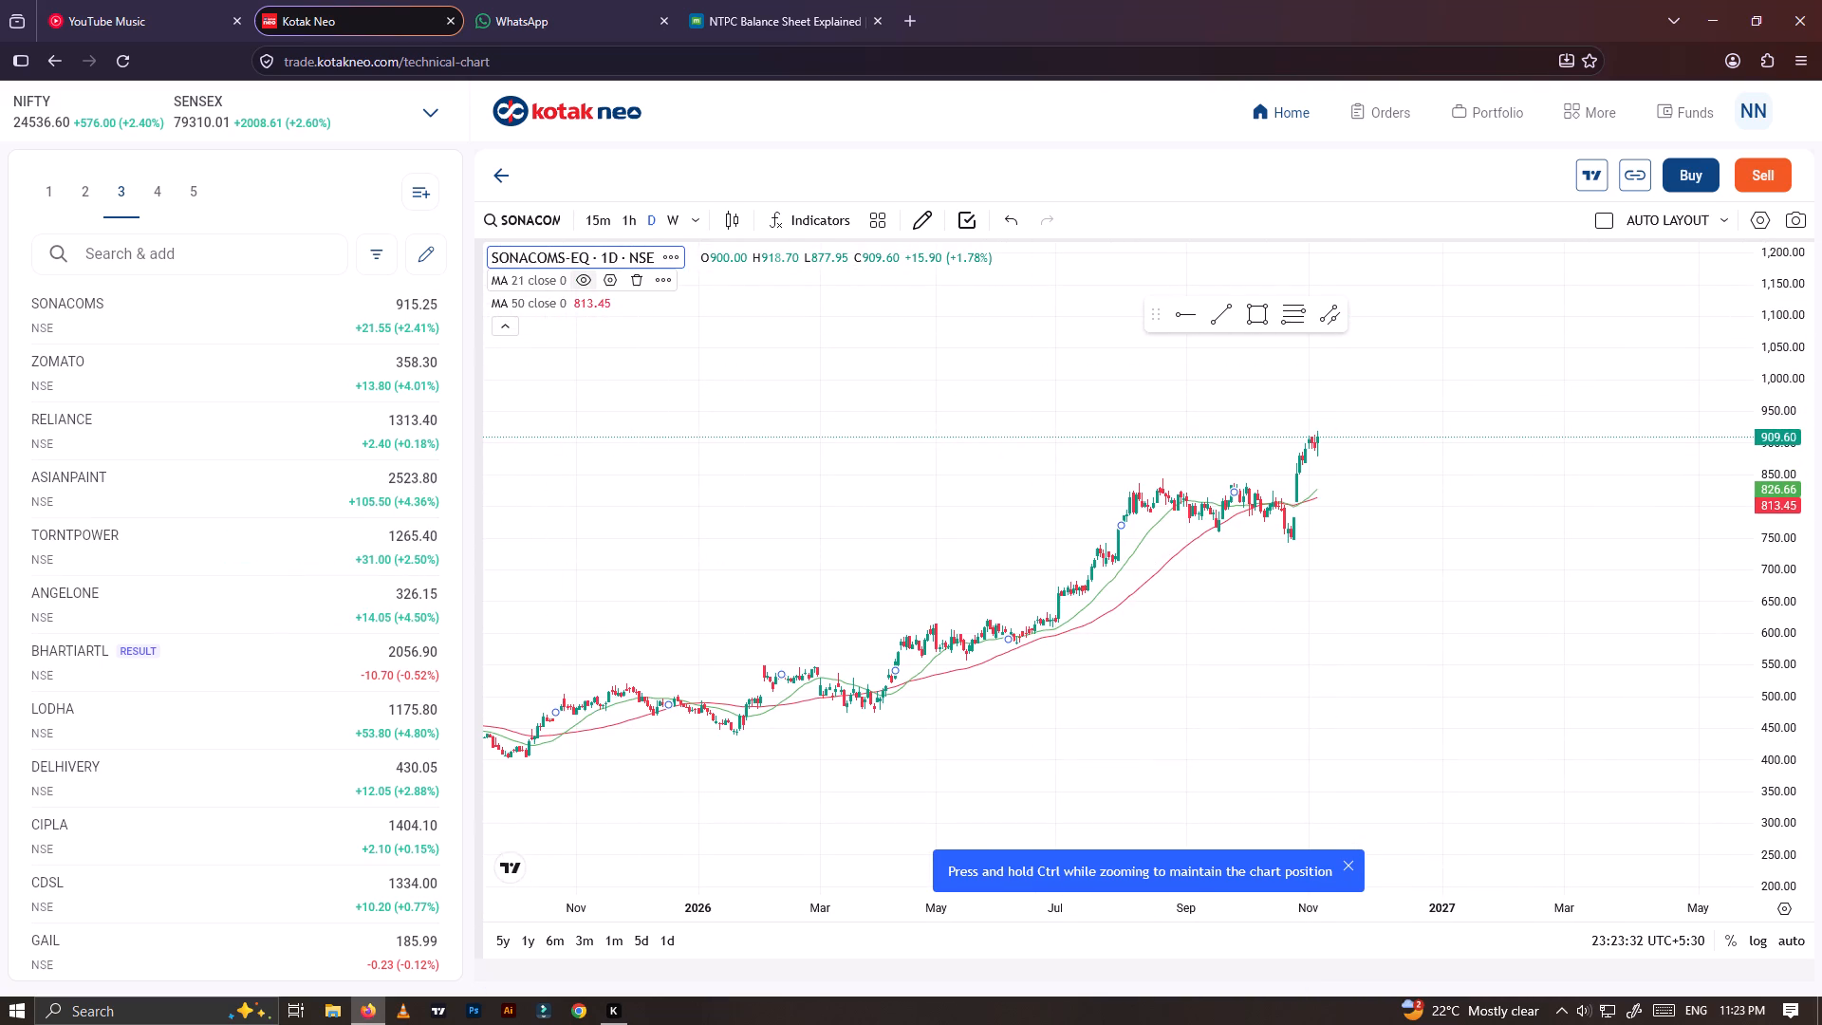
Hide the 21- and 50-period moving averages on the SONACOMS chart.
click(586, 277)
click(582, 299)
Switch the SONACOMS chart to the weekly timeframe and fit its whole price history since 2021 in view.
scroll(391, 351, up, 7)
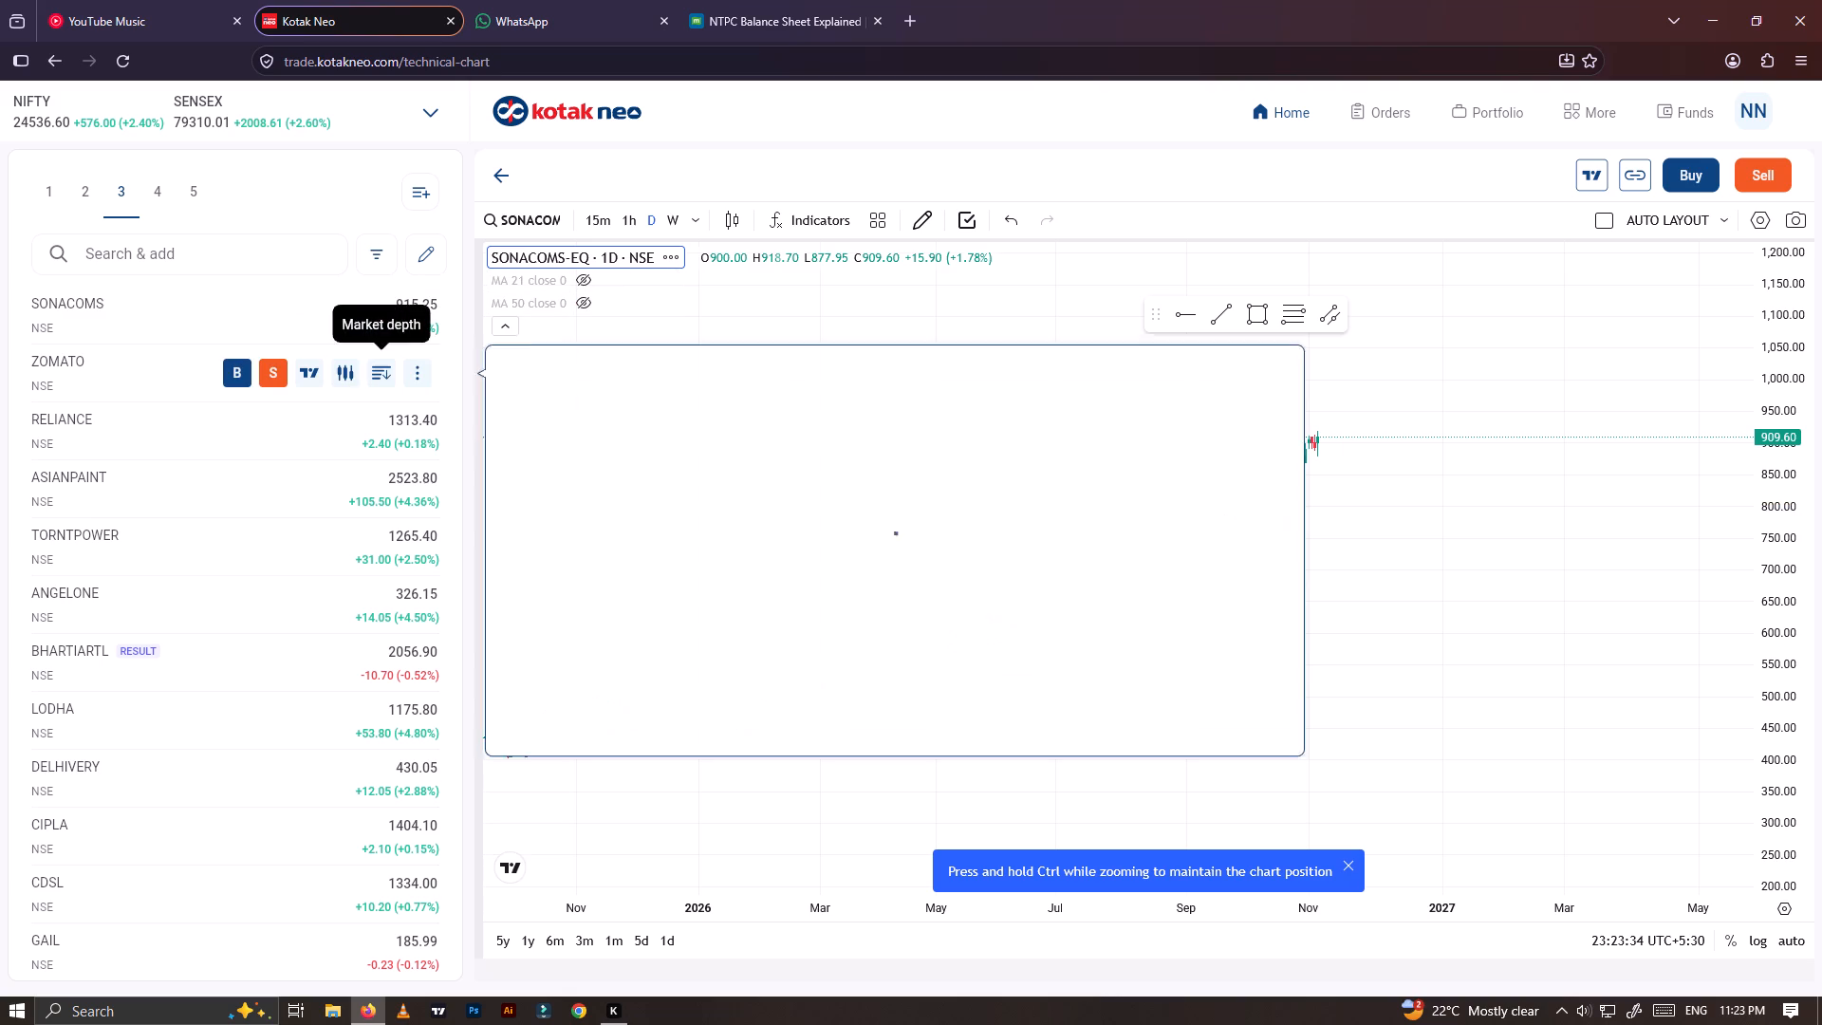
click(679, 222)
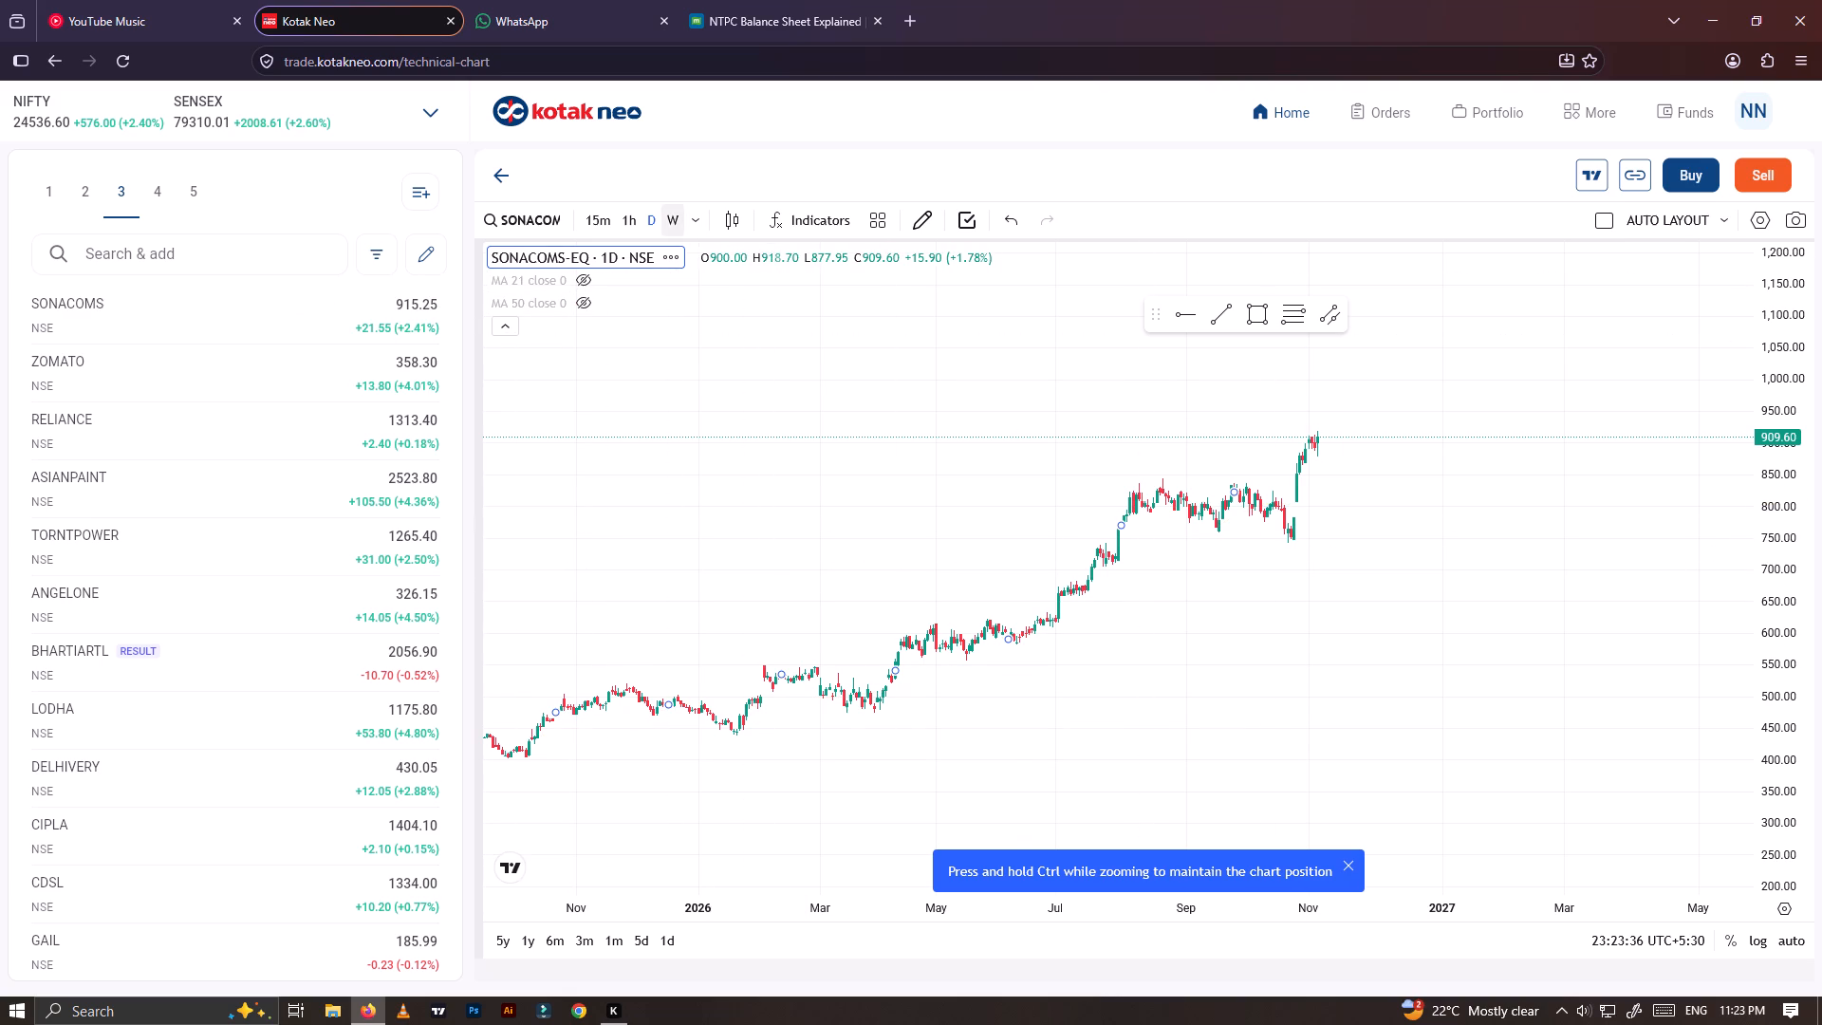
scroll(1251, 563, down, 7)
drag(1773, 363, 1762, 457)
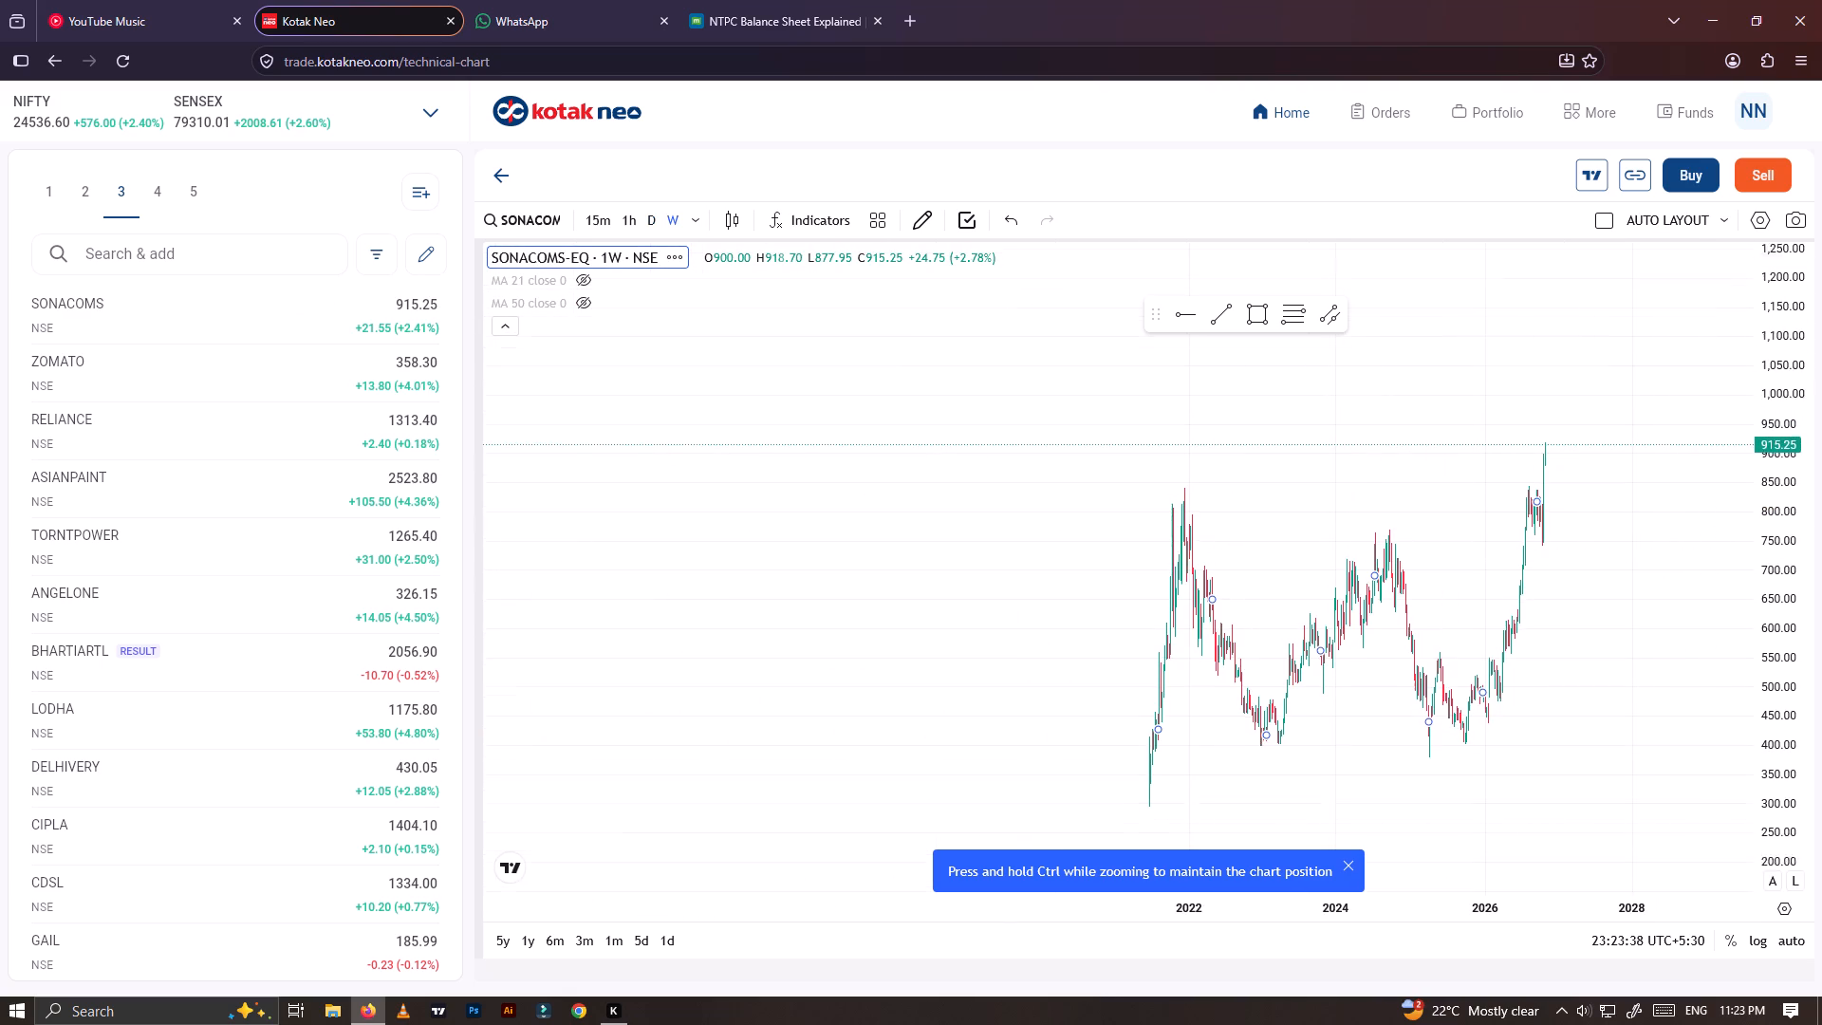
drag(1762, 457, 1755, 674)
scroll(1325, 563, up, 5)
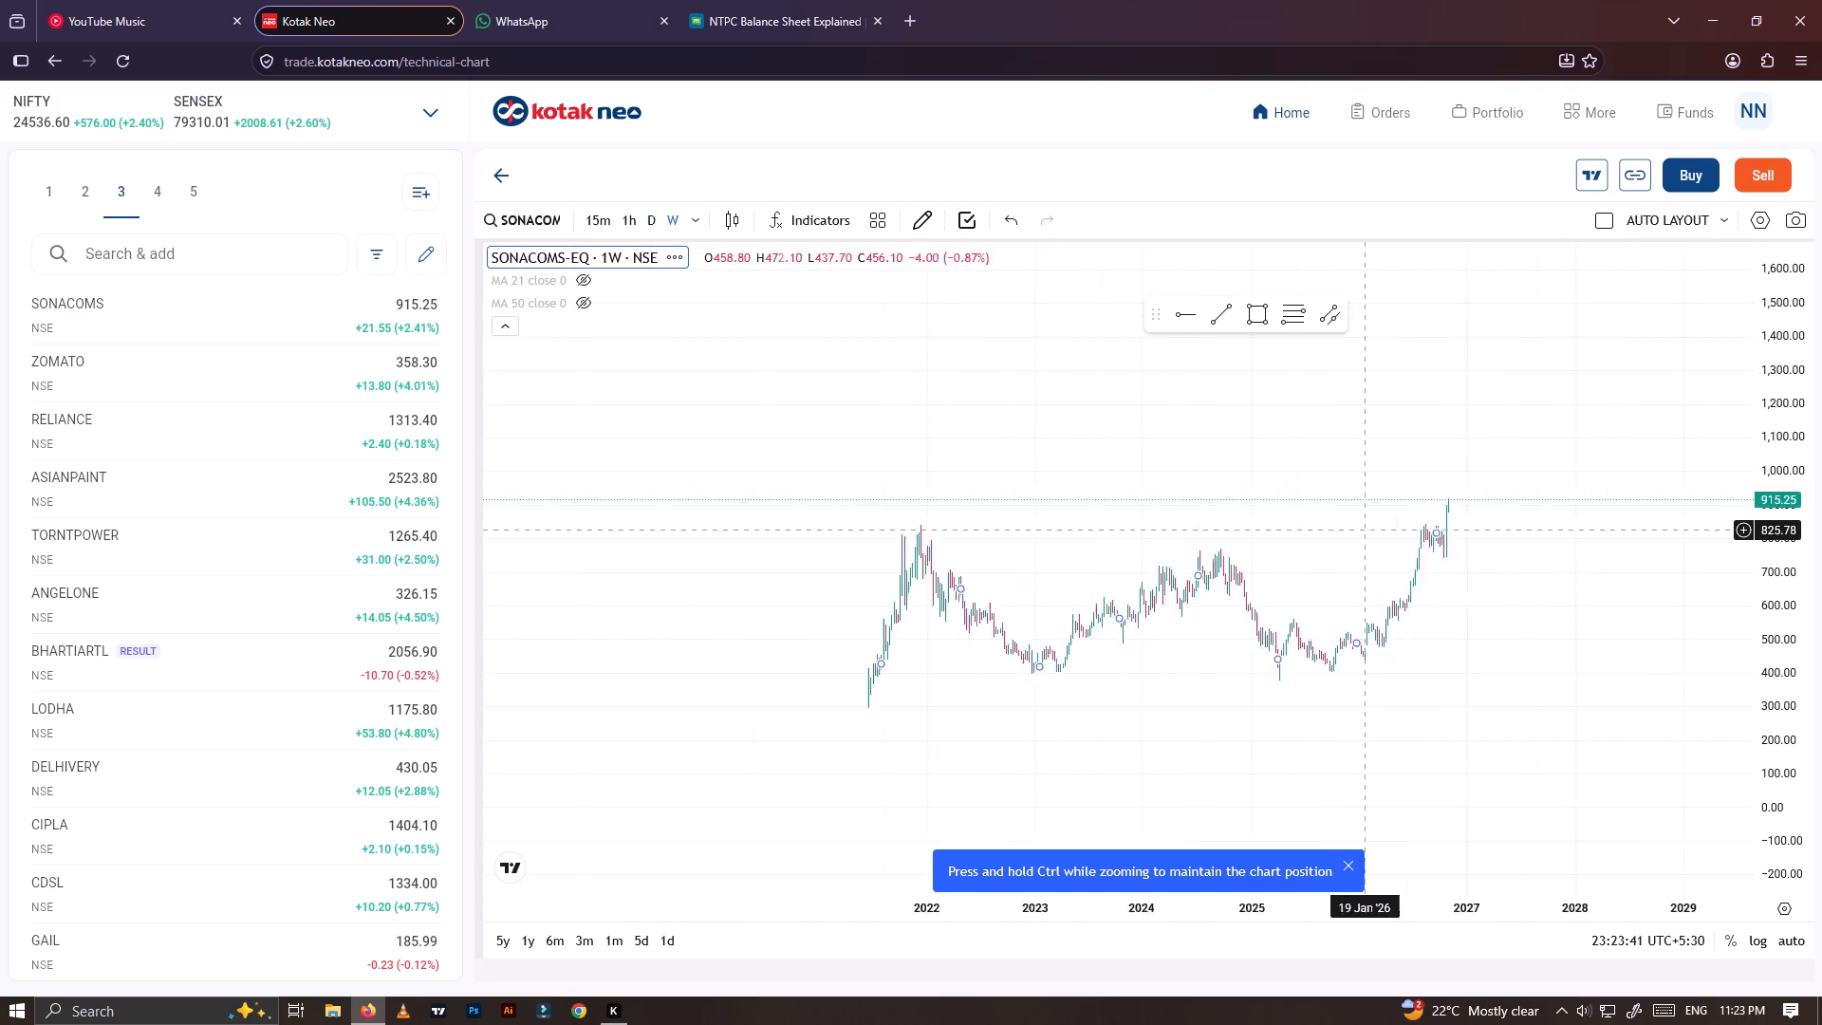
scroll(1365, 529, up, 2)
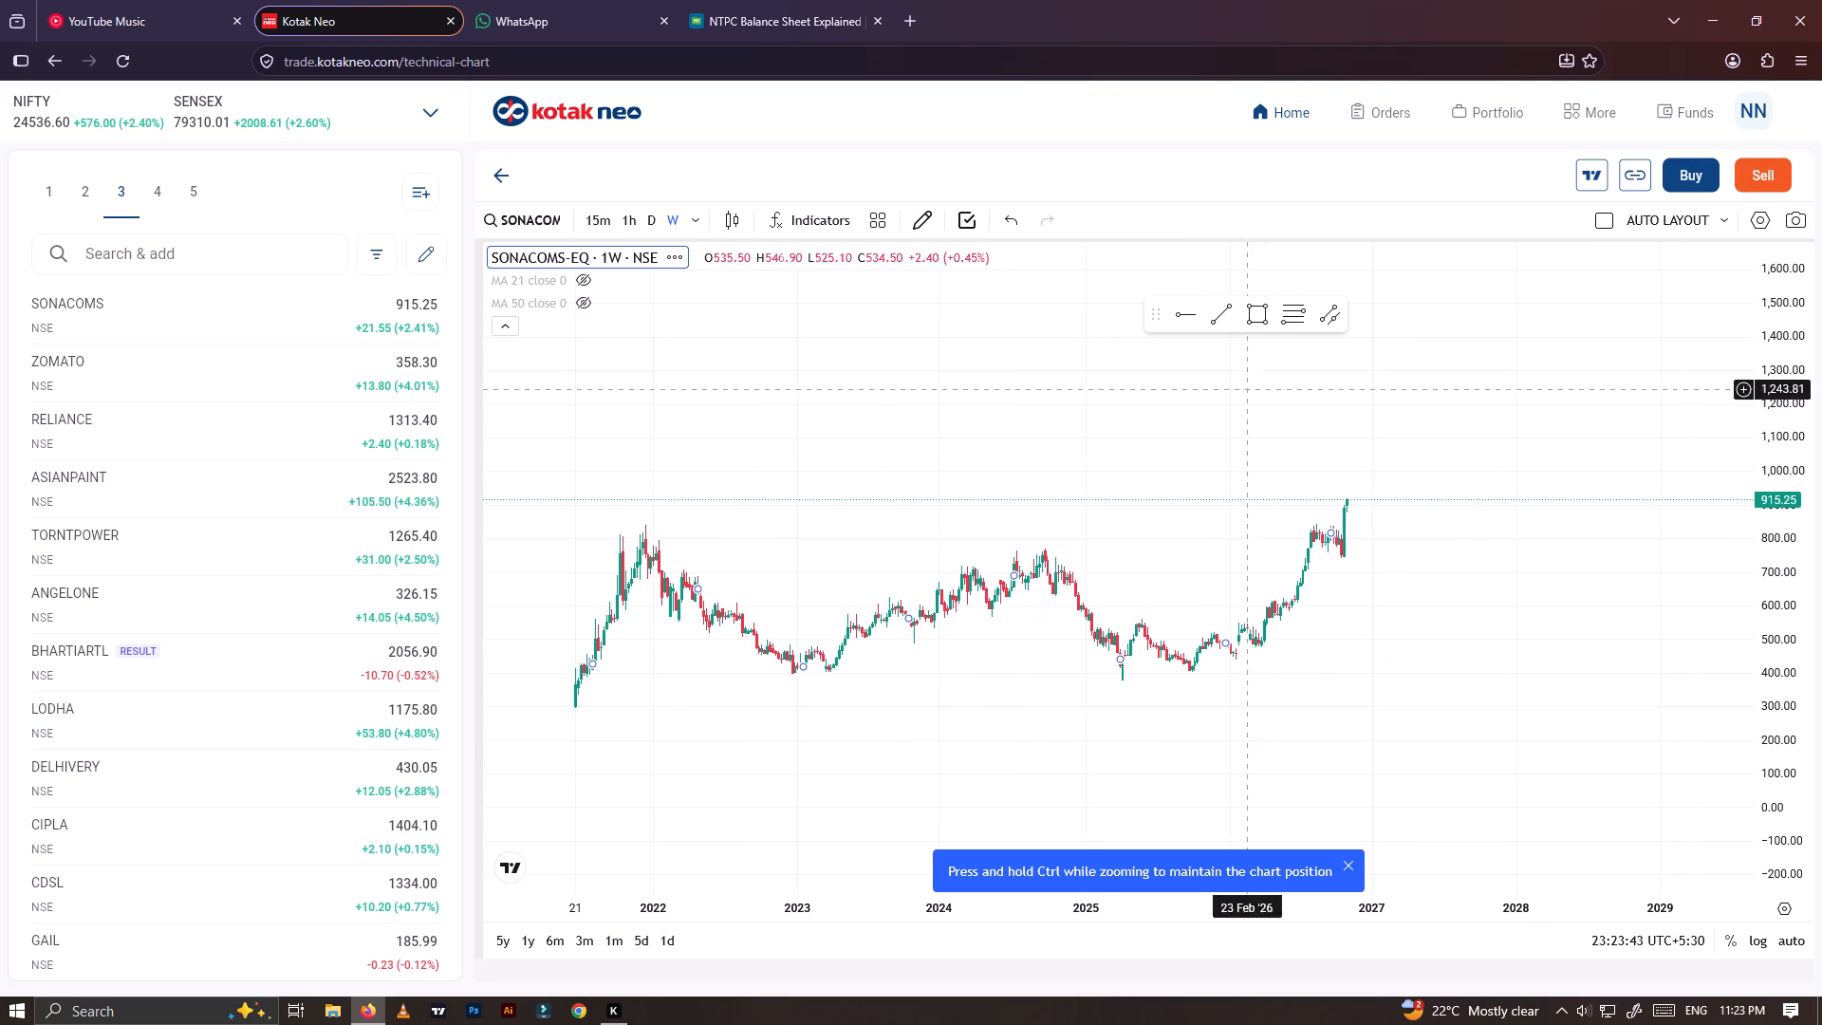
Draw a horizontal ray at about 840 from the October 2021 peak area and lock it.
click(1191, 315)
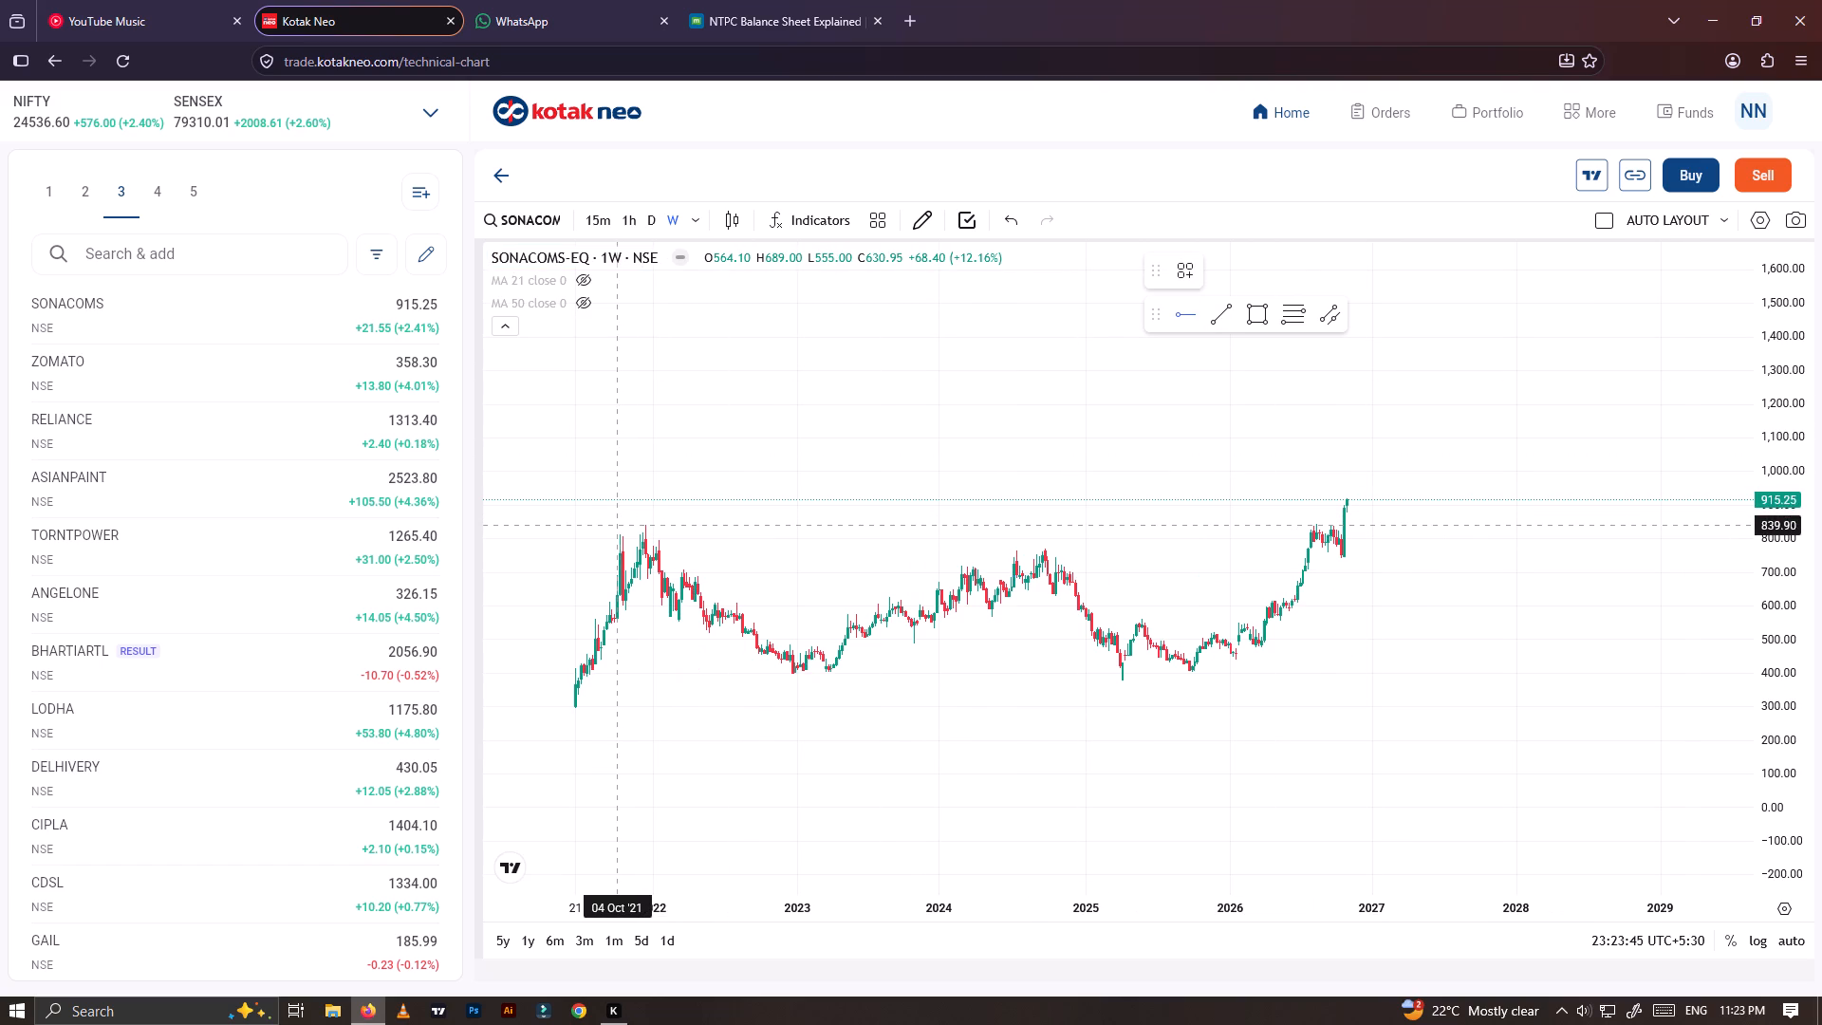
click(618, 525)
click(1395, 272)
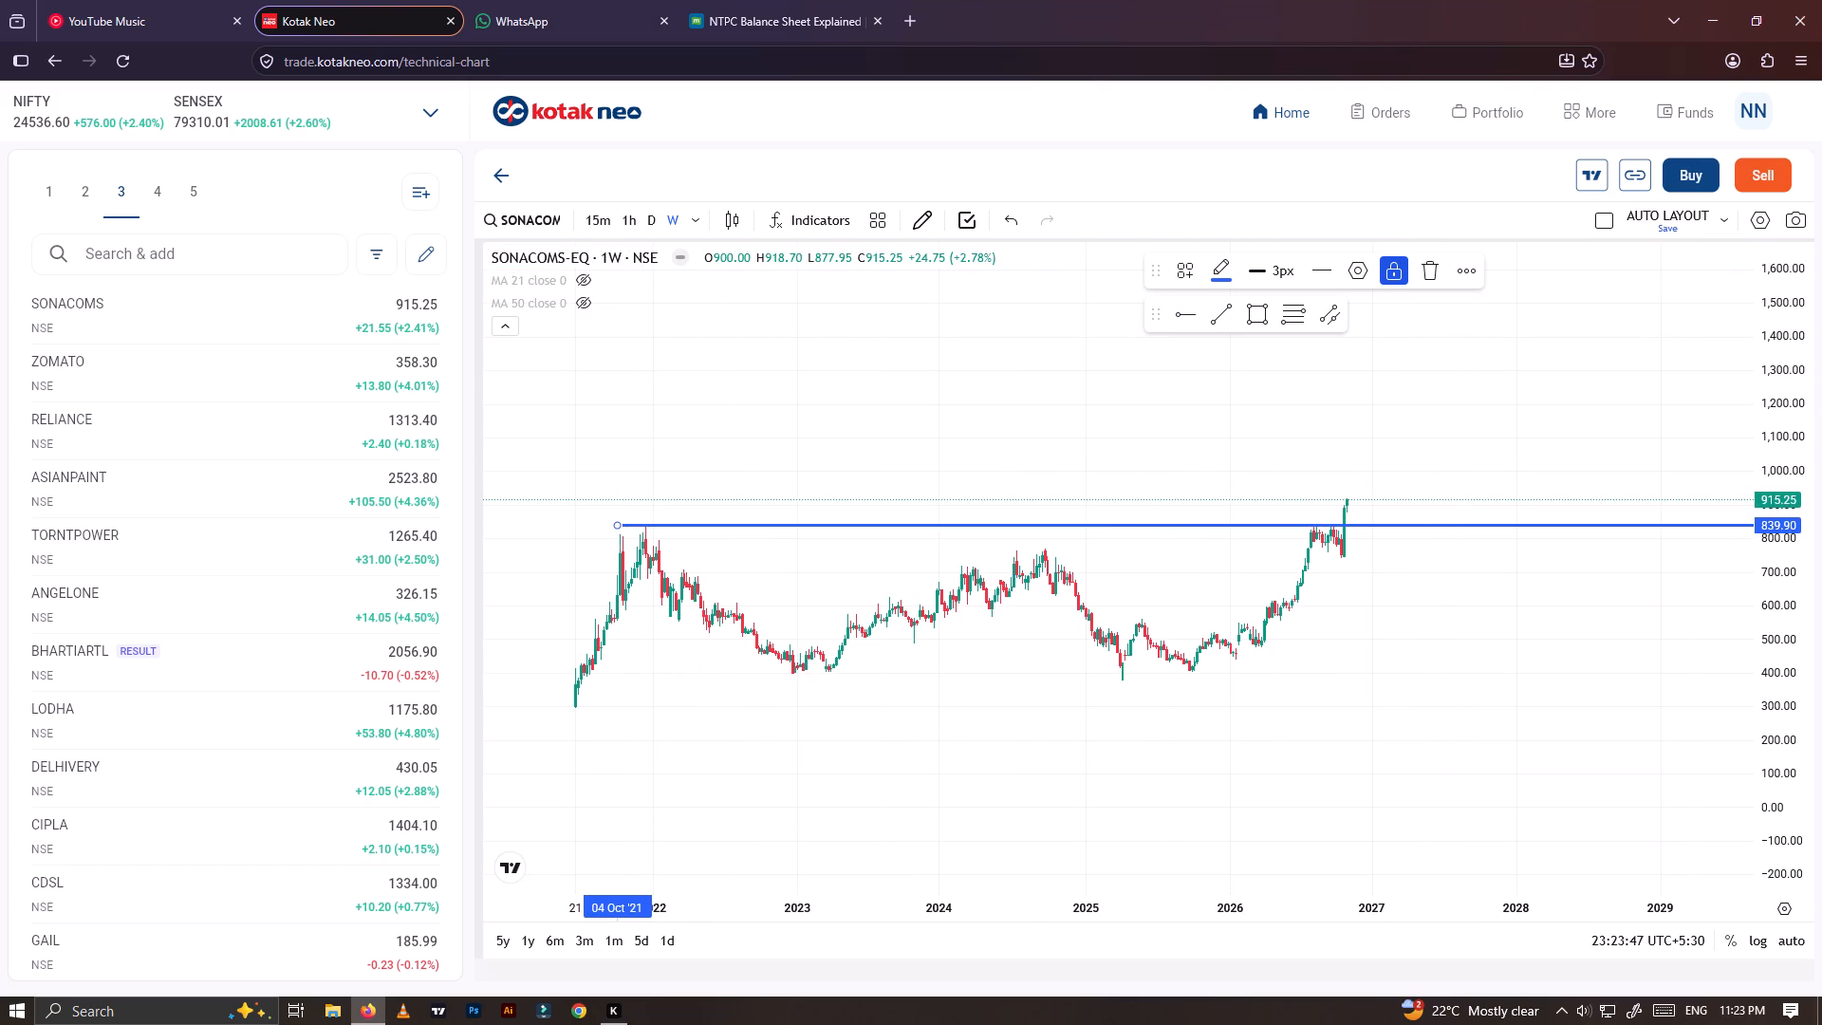
Draw a second horizontal ray at about 758 starting in November 2023, level with the 2024 highs.
click(1195, 314)
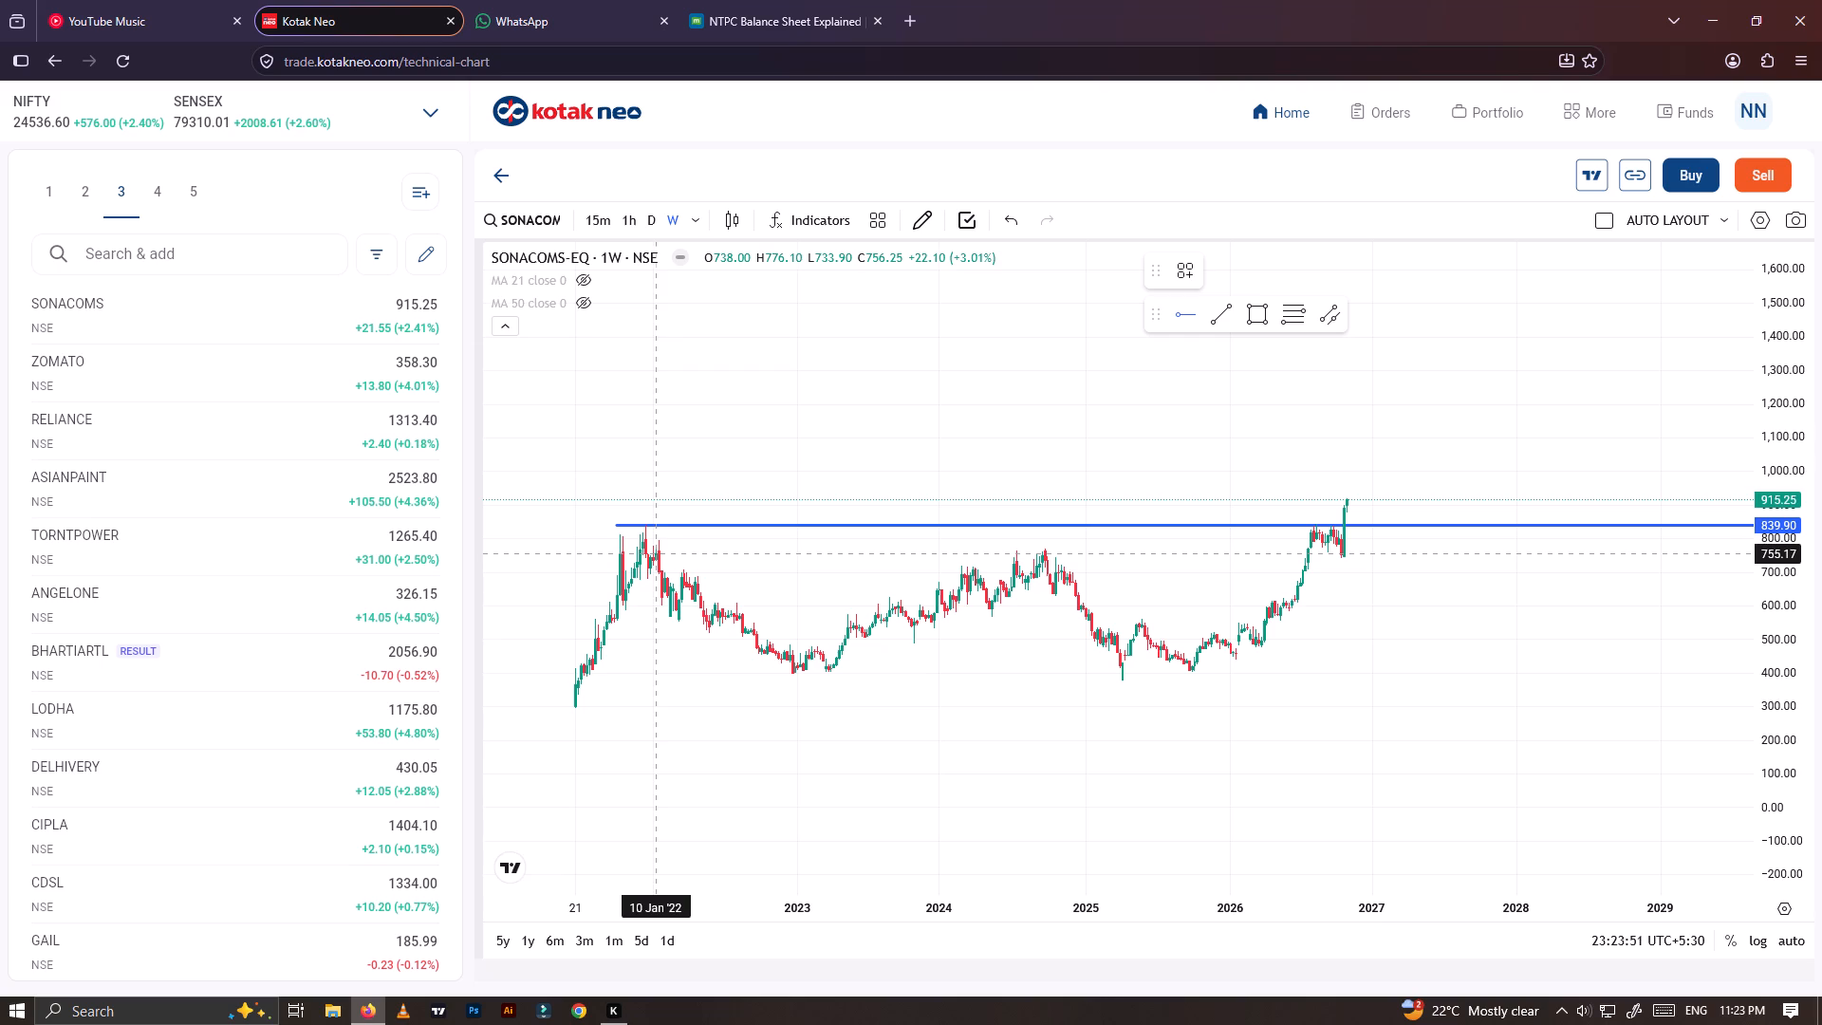
click(919, 552)
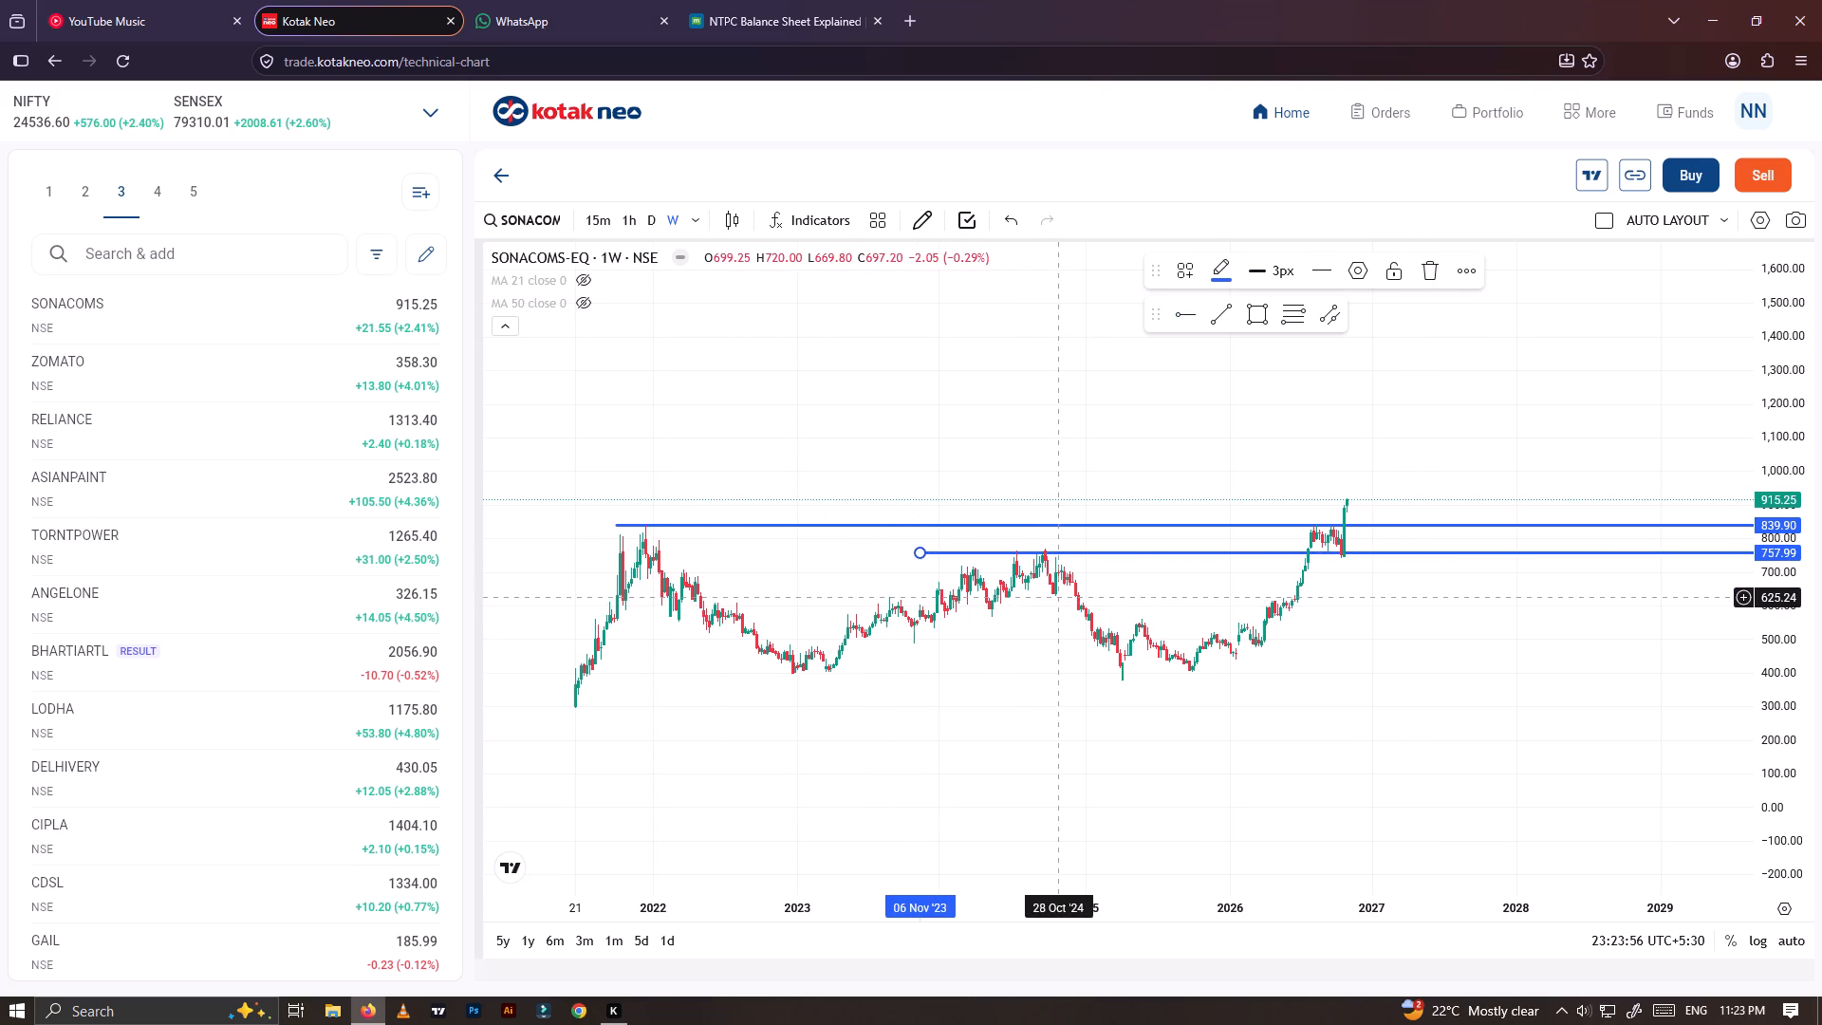
Draw a horizontal ray at about 617 from the April 2026 candles and lock it.
click(1179, 313)
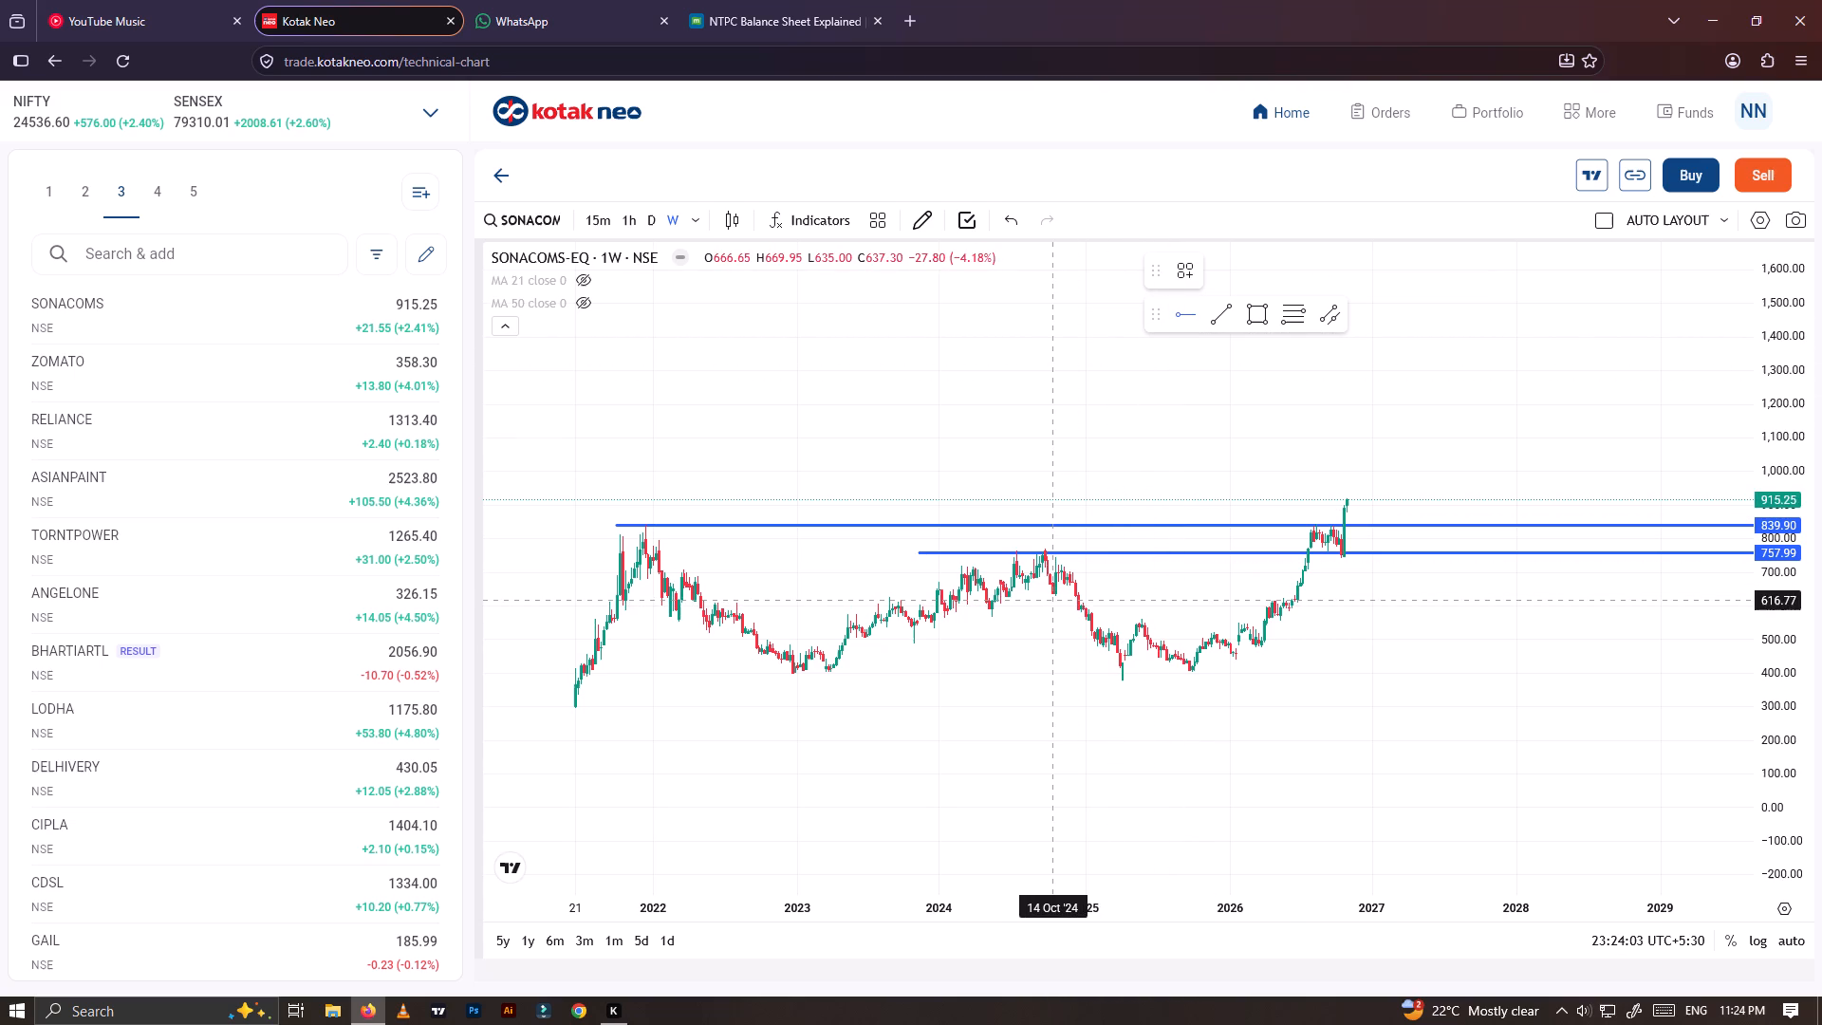
click(1264, 600)
click(1396, 279)
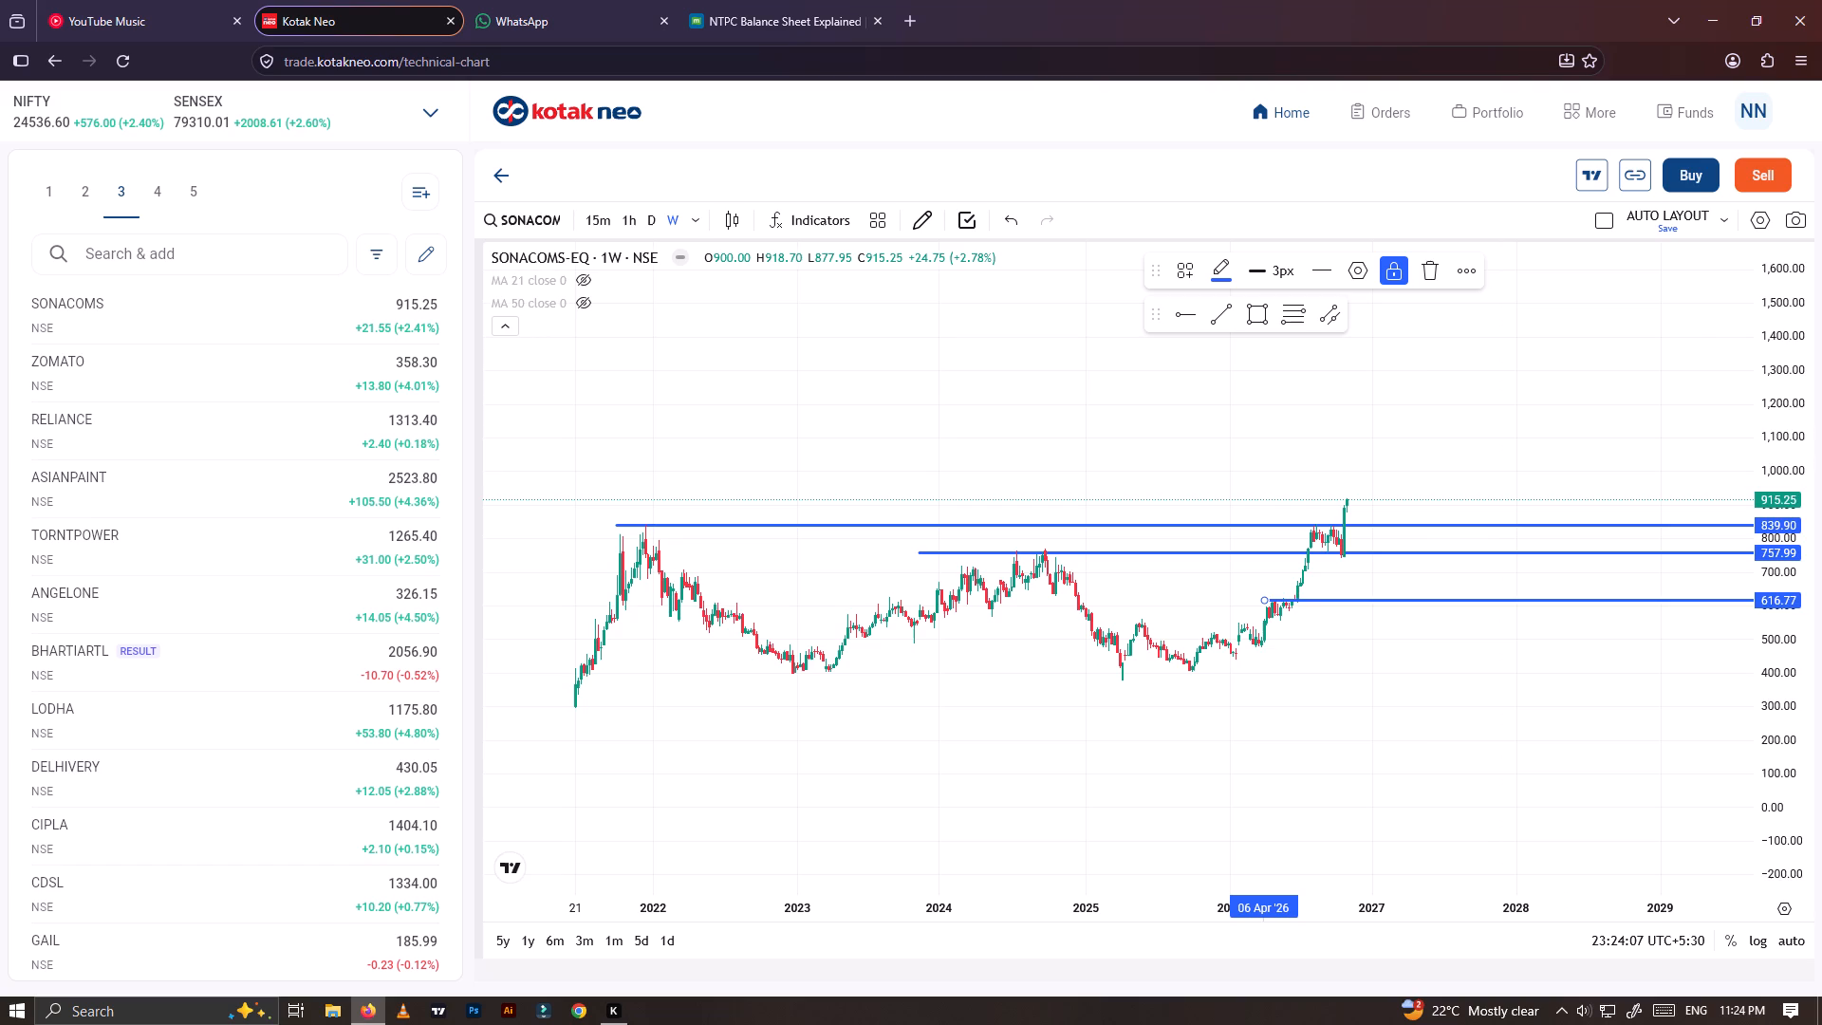
Draw a horizontal ray at about 556 starting in December 2024 and lock it.
drag(1781, 687, 1700, 457)
scroll(1357, 608, up, 4)
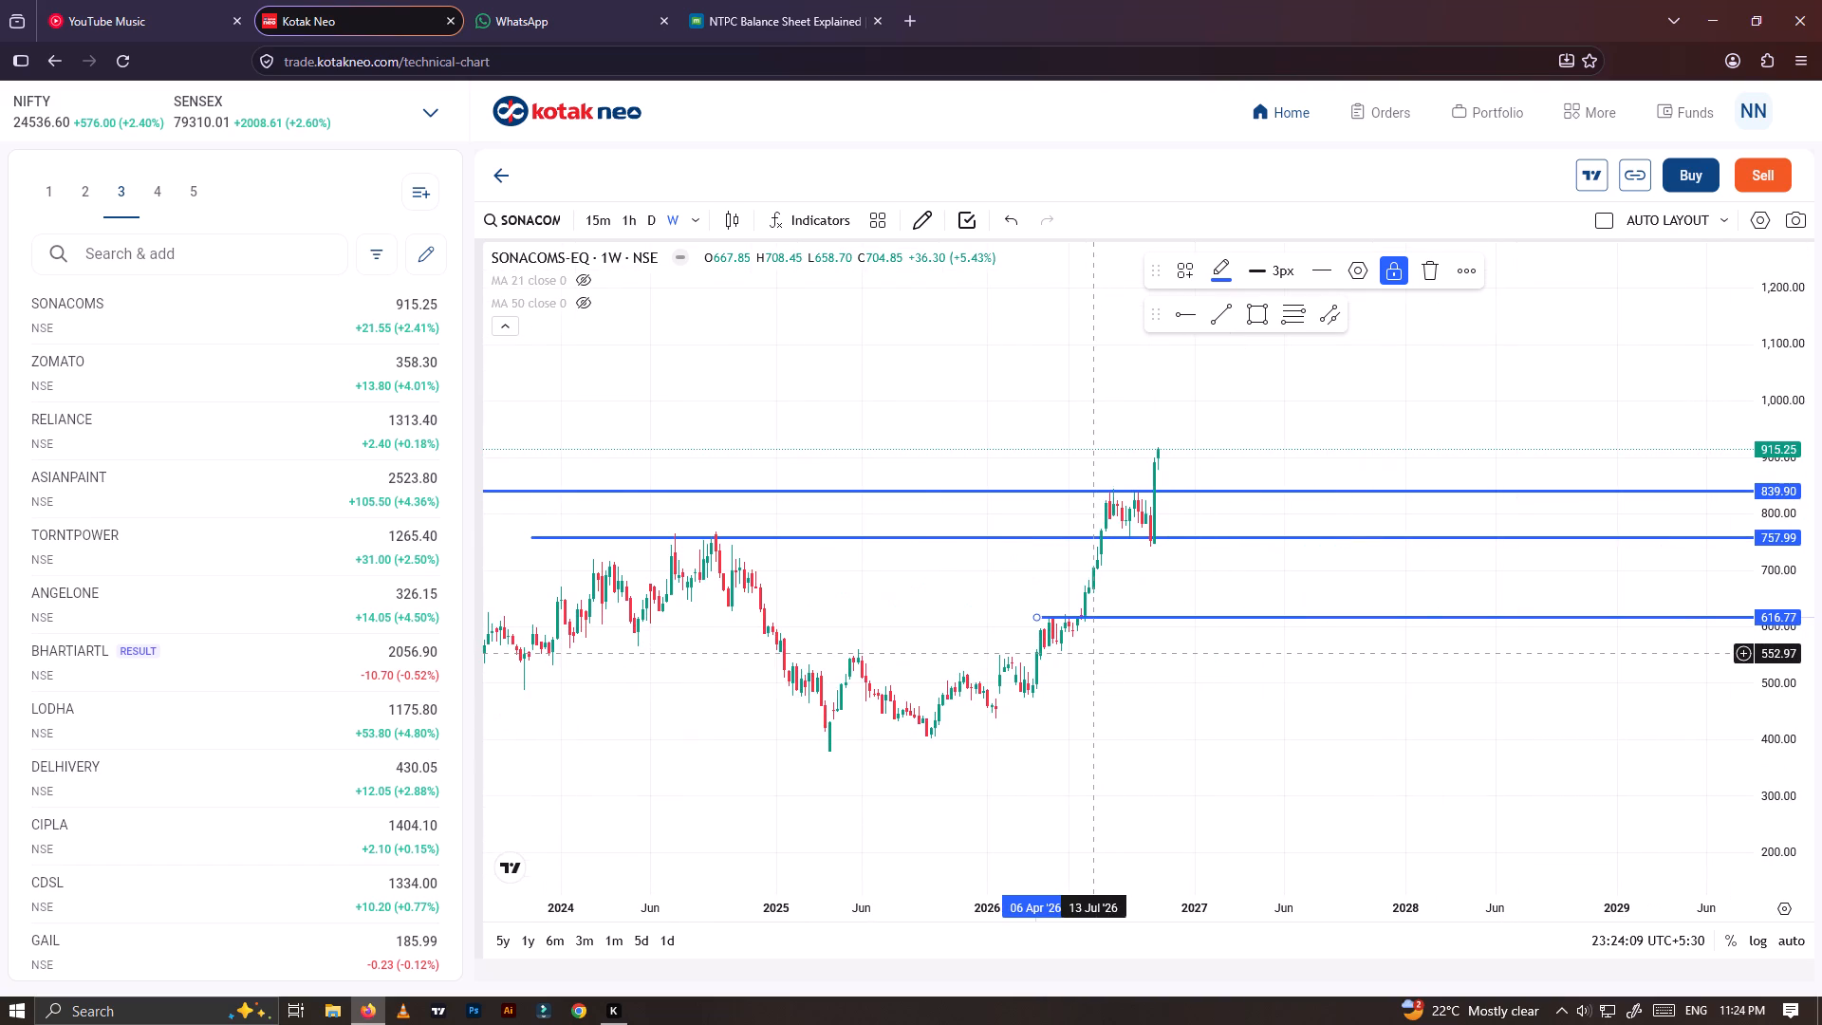
scroll(1092, 653, down, 5)
scroll(1092, 653, up, 4)
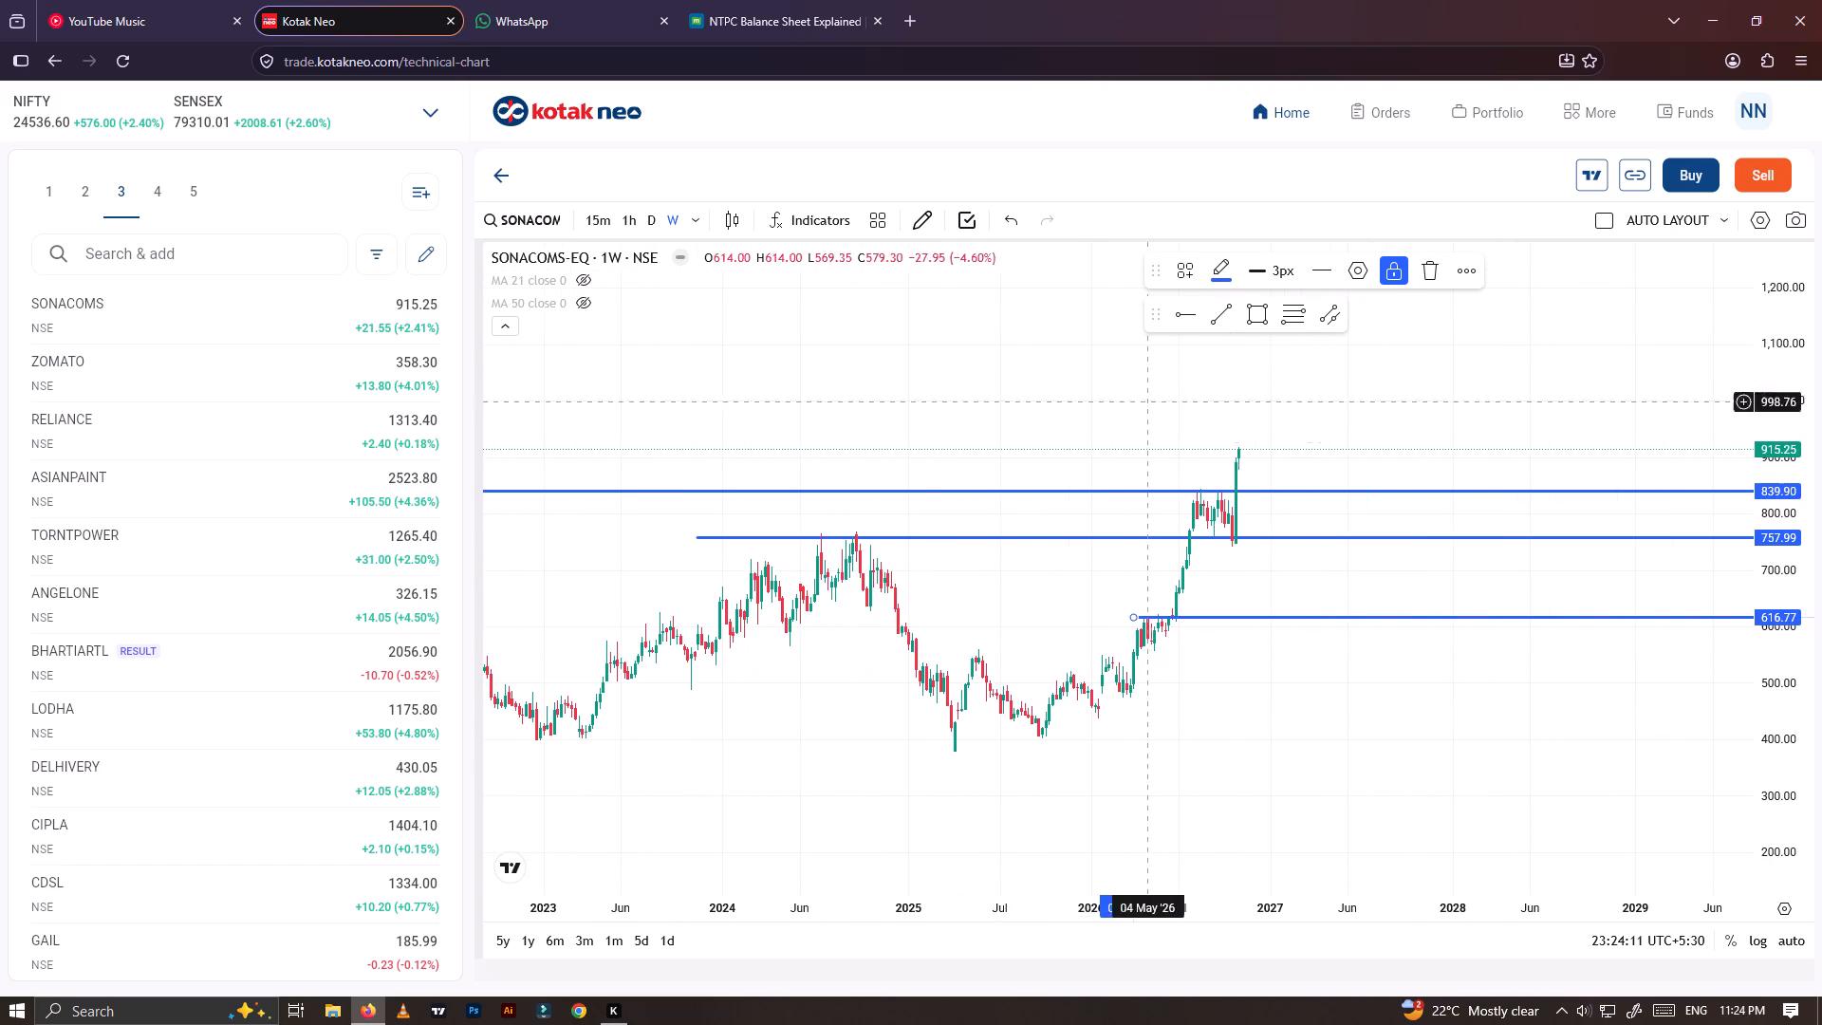
click(1186, 320)
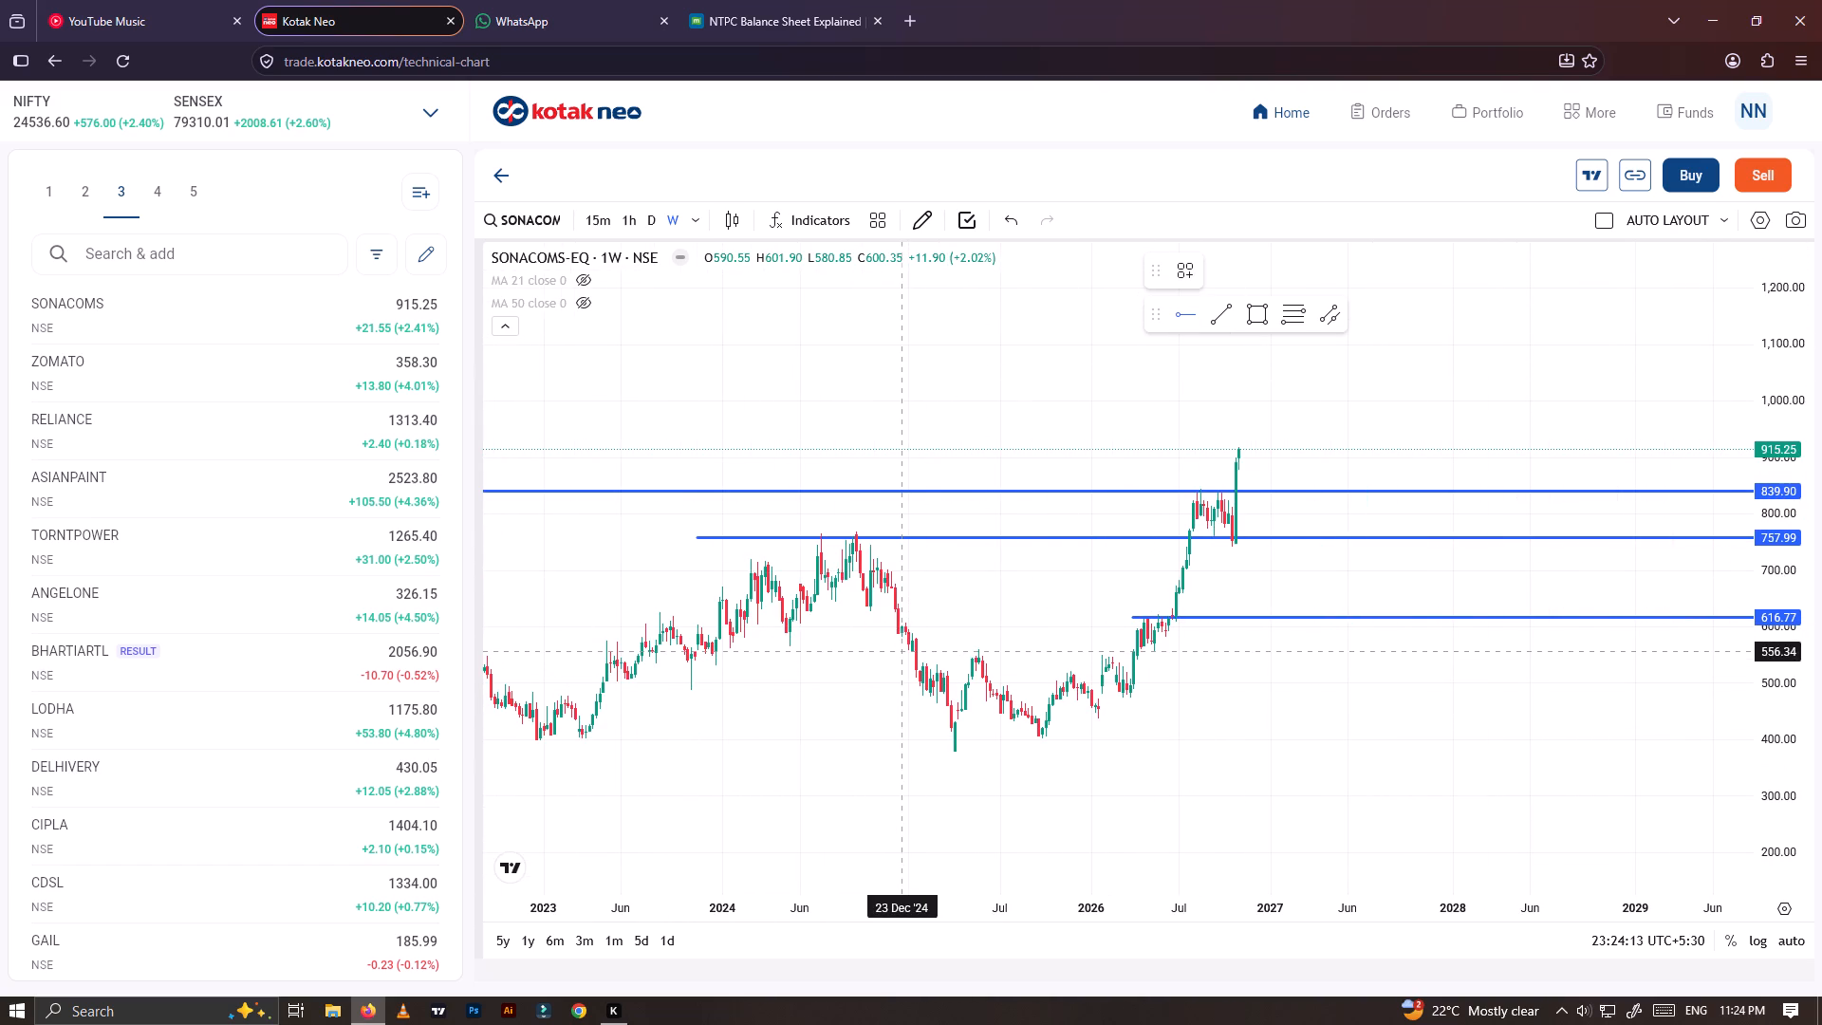
click(902, 651)
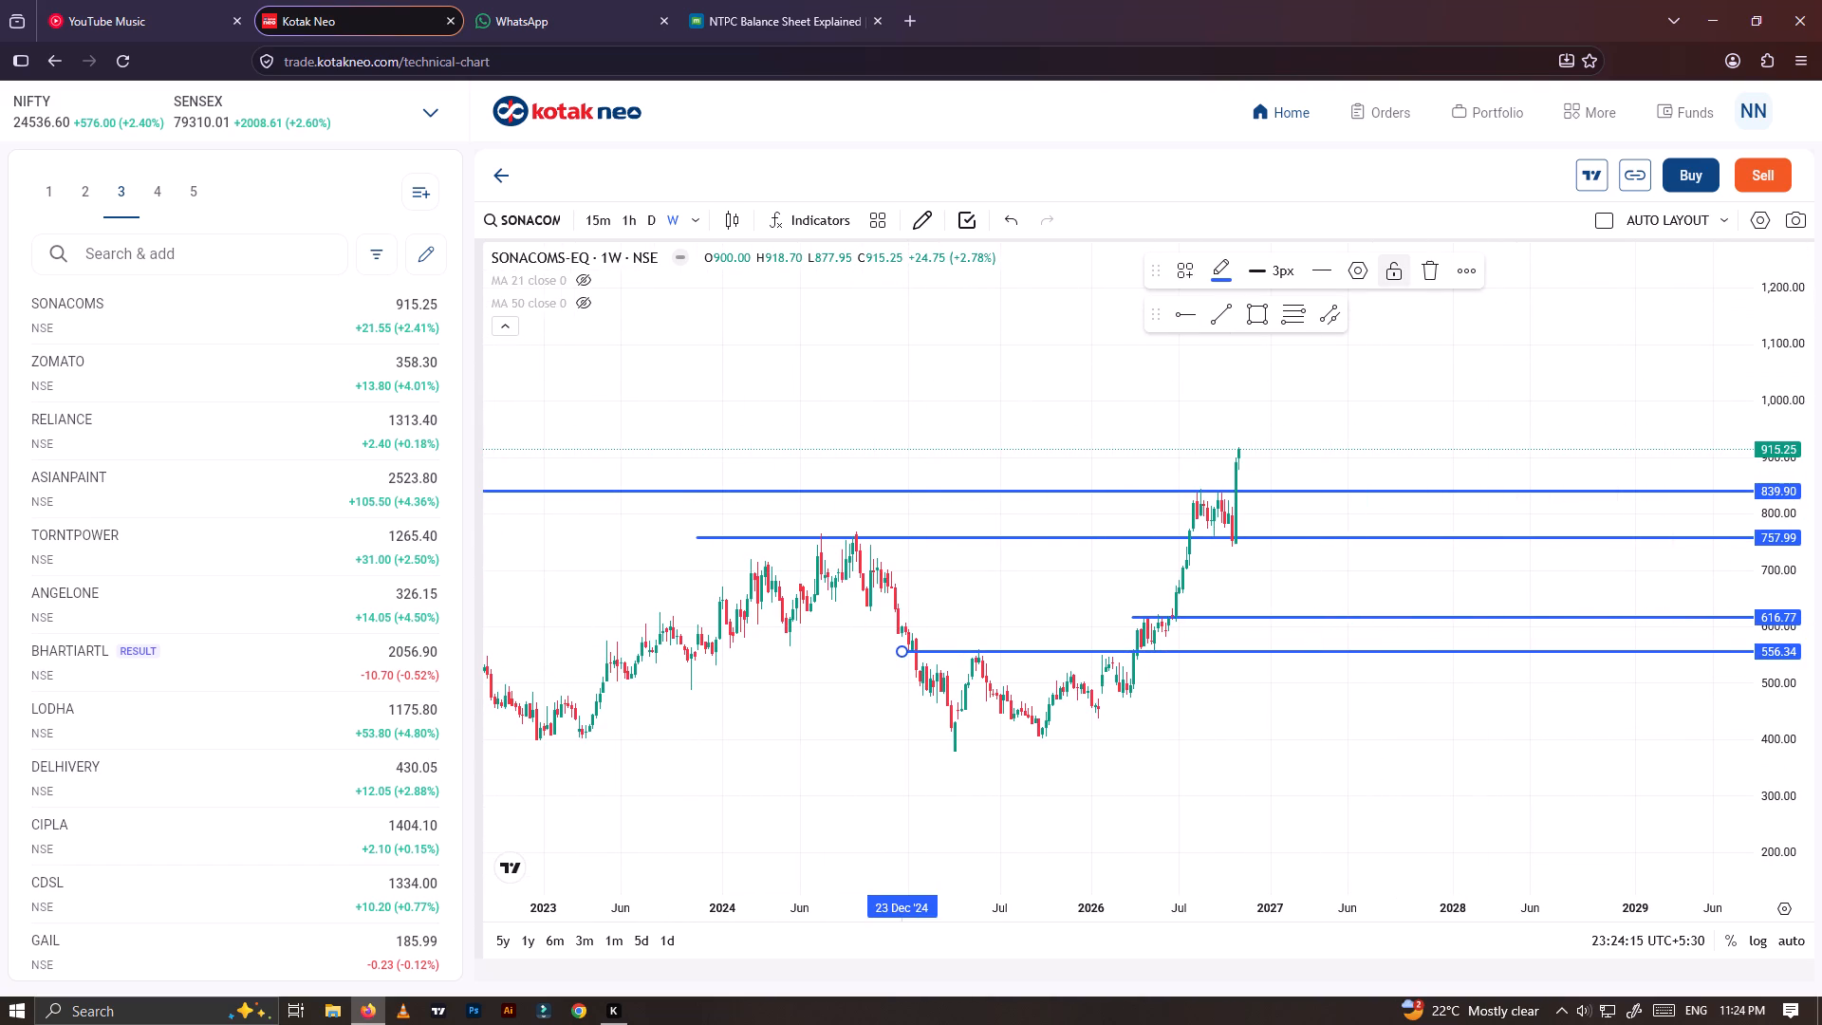
click(1402, 263)
Examine SONACOMS price against the four horizontal levels on the weekly chart and again on the daily timeframe.
scroll(1411, 490, down, 8)
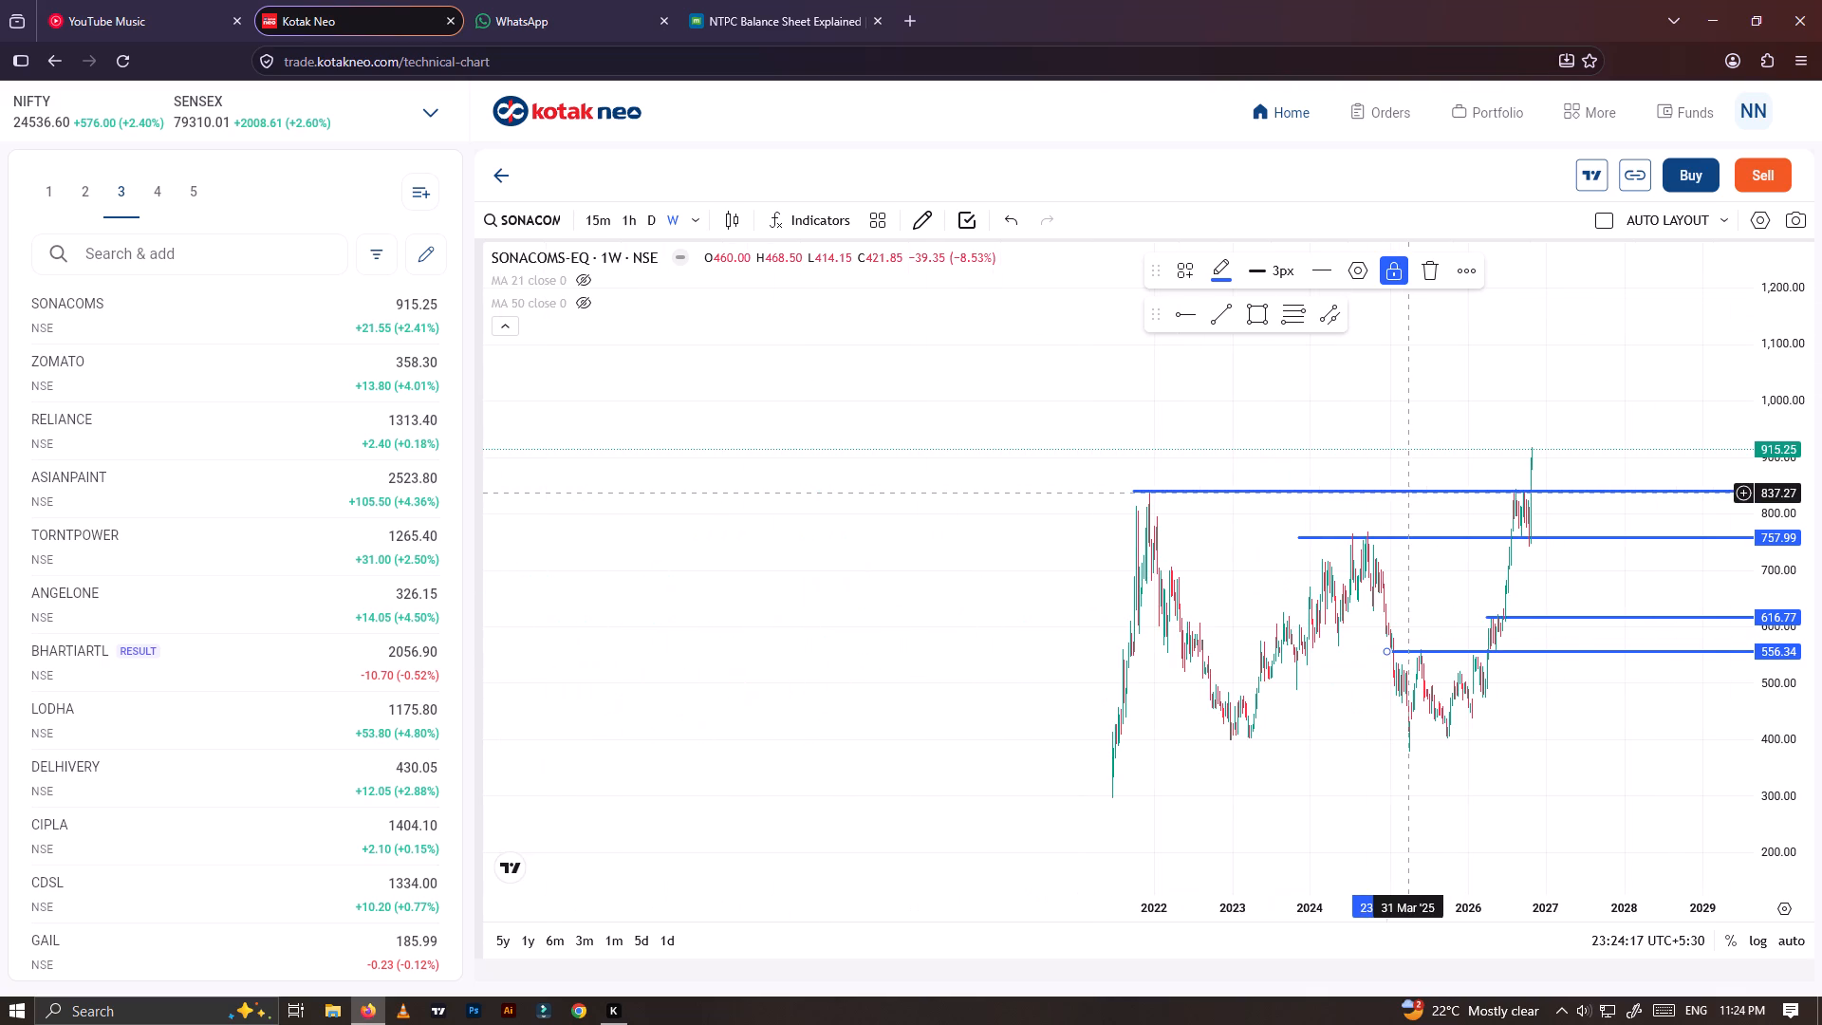
scroll(1350, 644, up, 4)
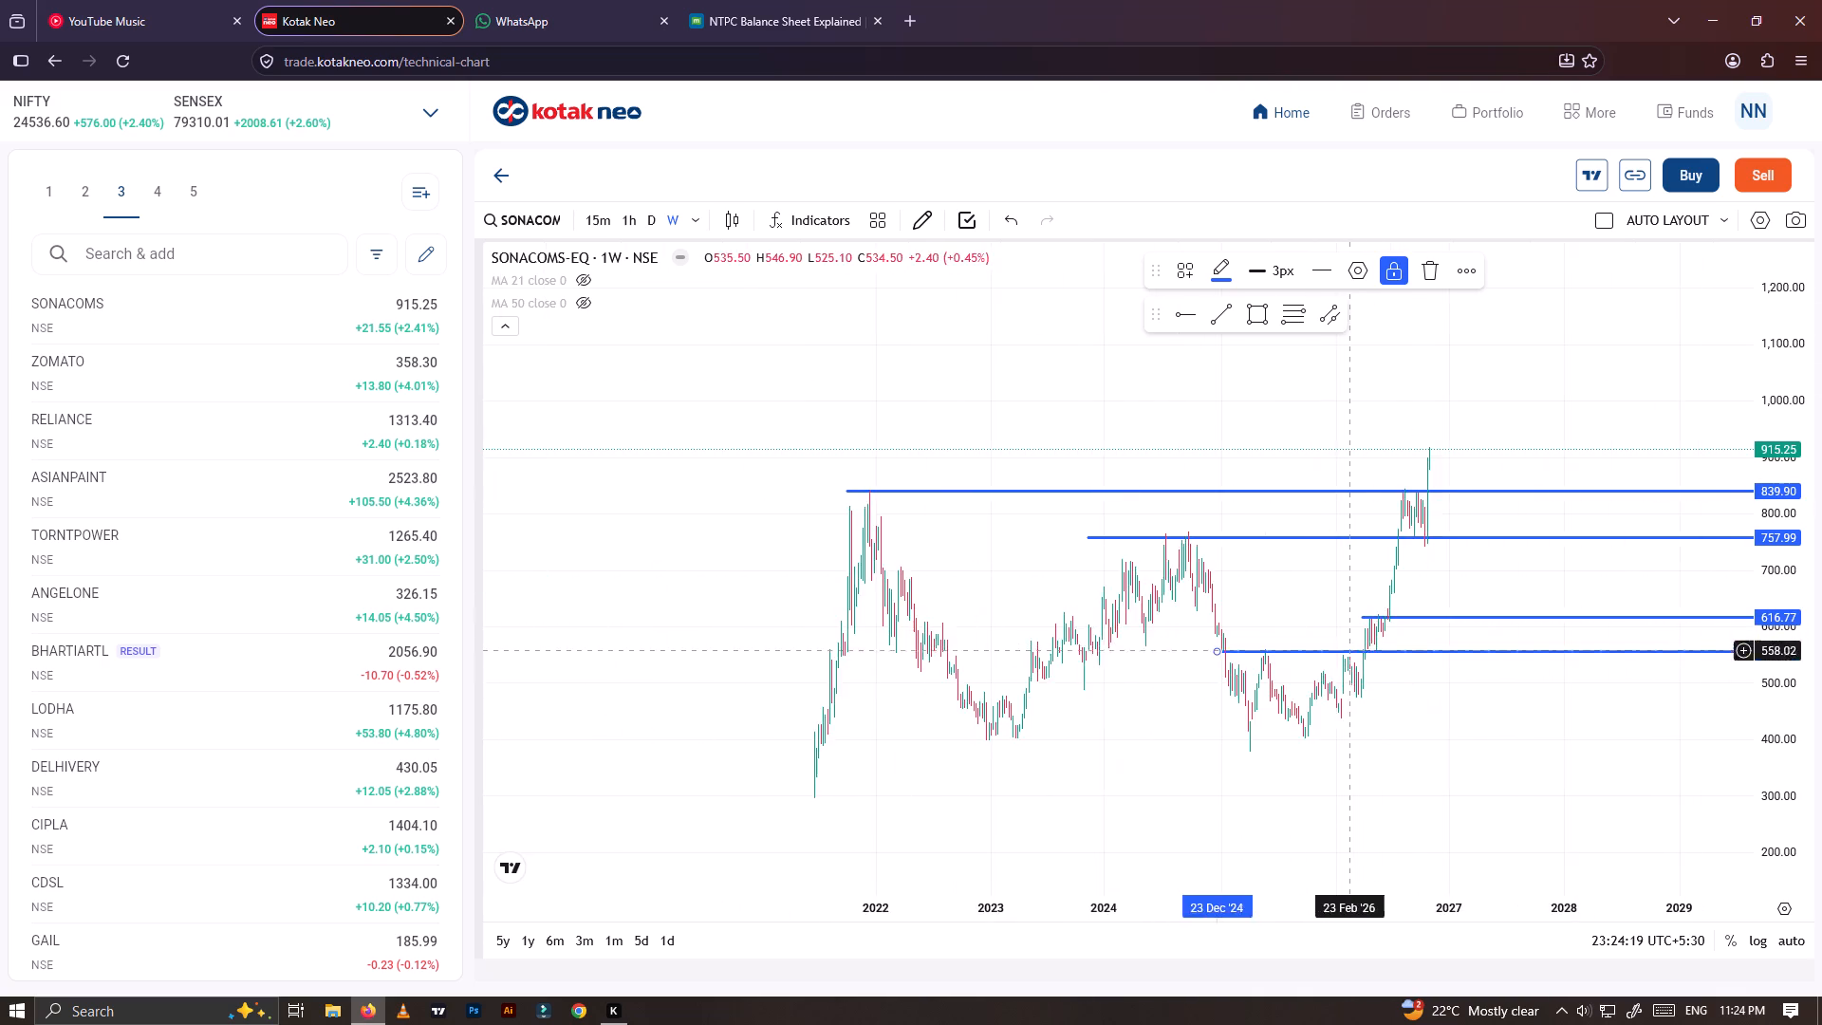
scroll(1348, 724, up, 5)
drag(1274, 742, 1166, 585)
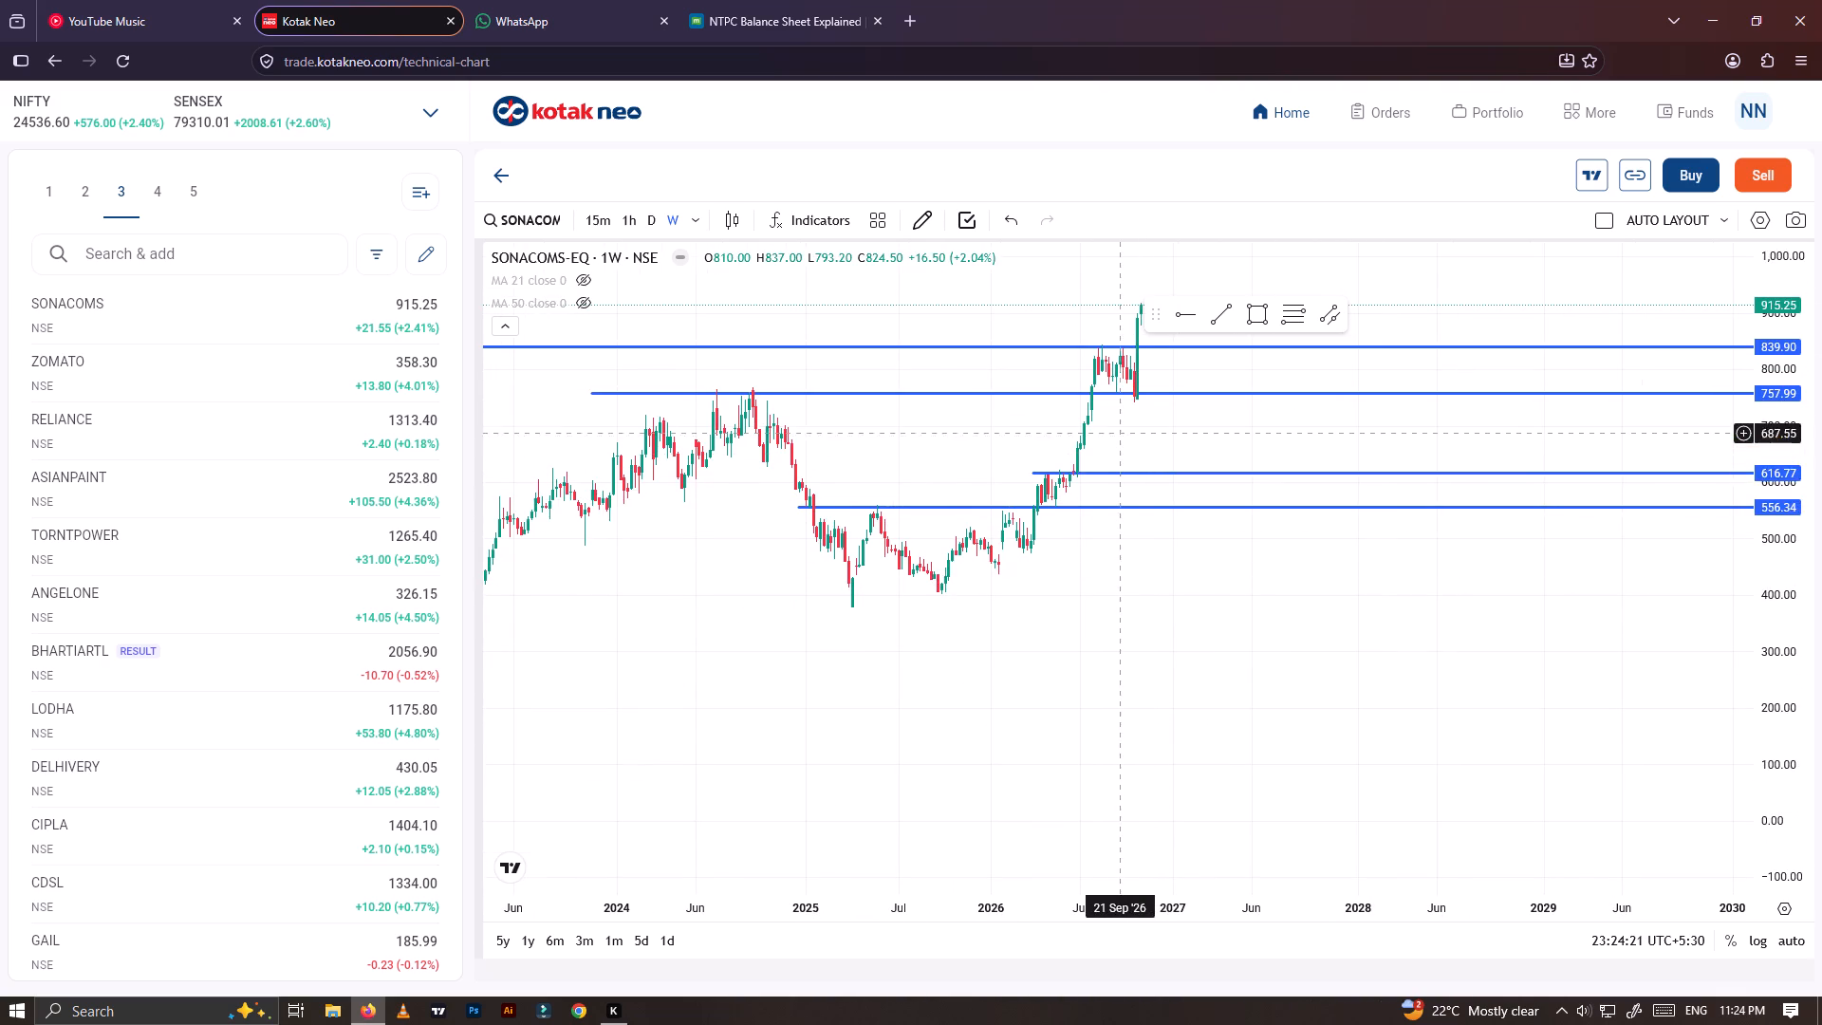
drag(1121, 419, 1186, 477)
click(641, 223)
click(646, 223)
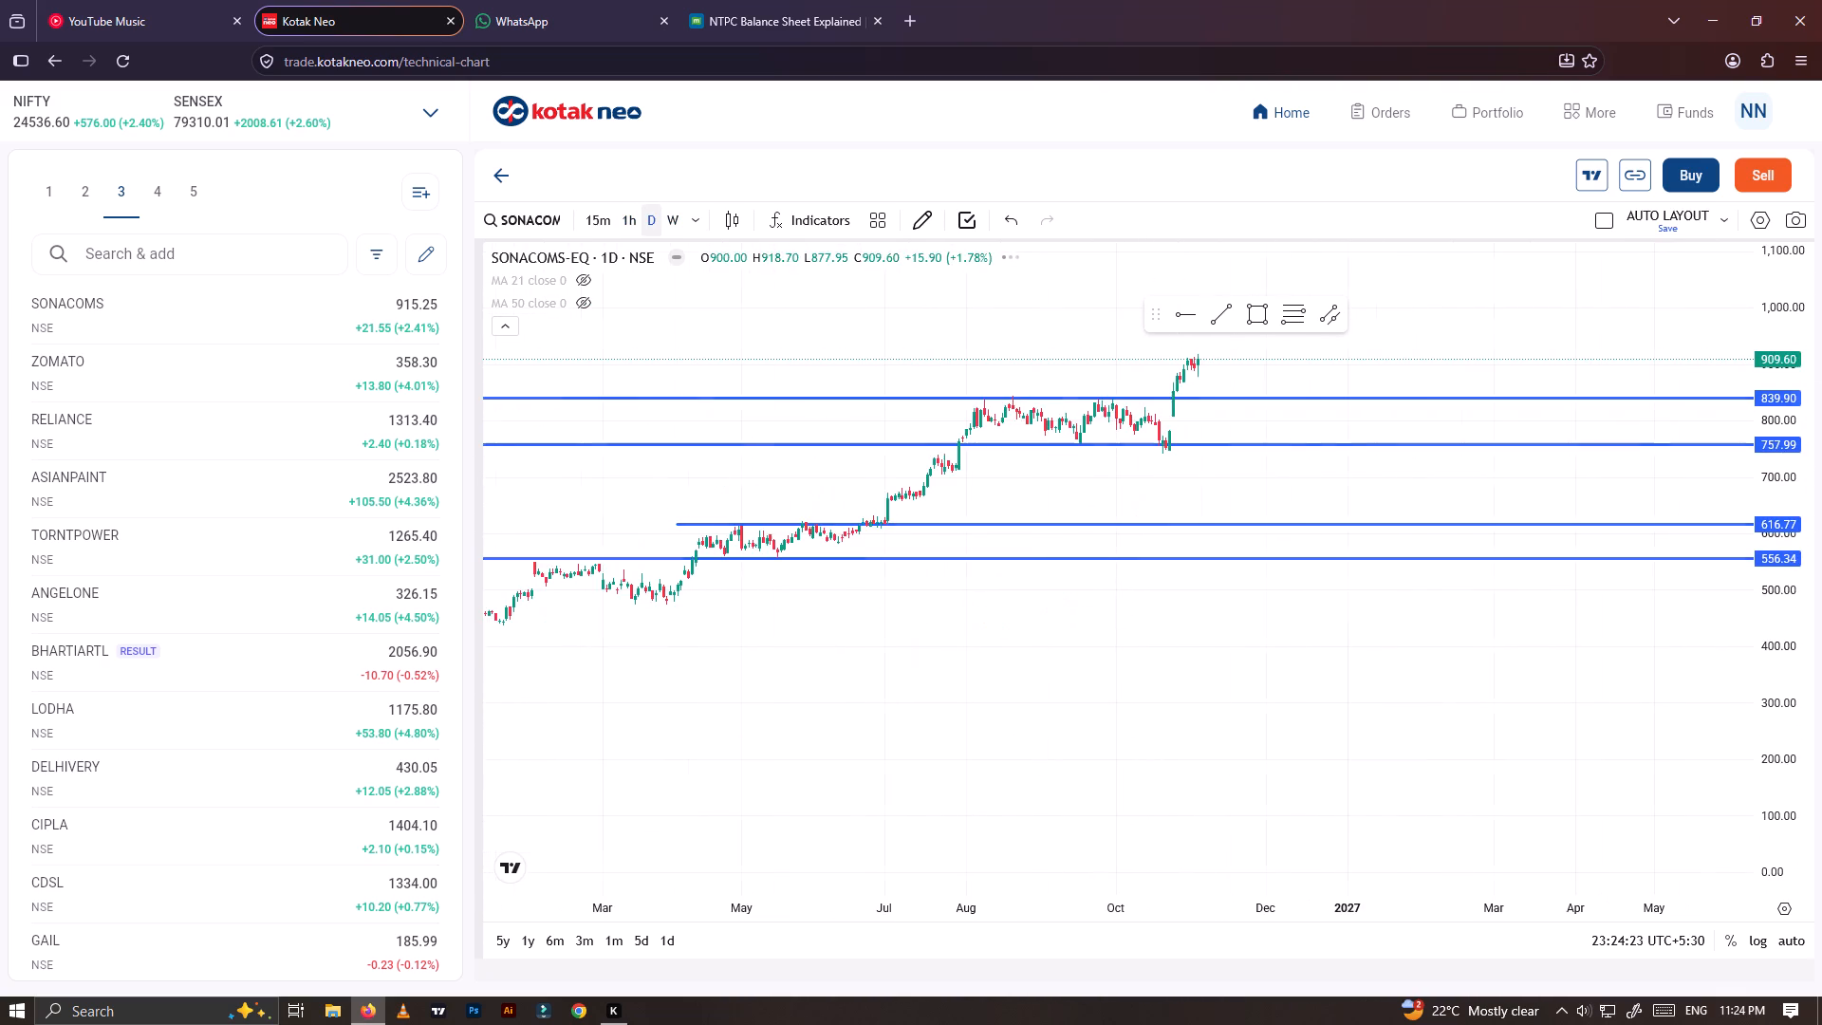
scroll(1021, 425, down, 4)
drag(1791, 574, 1706, 101)
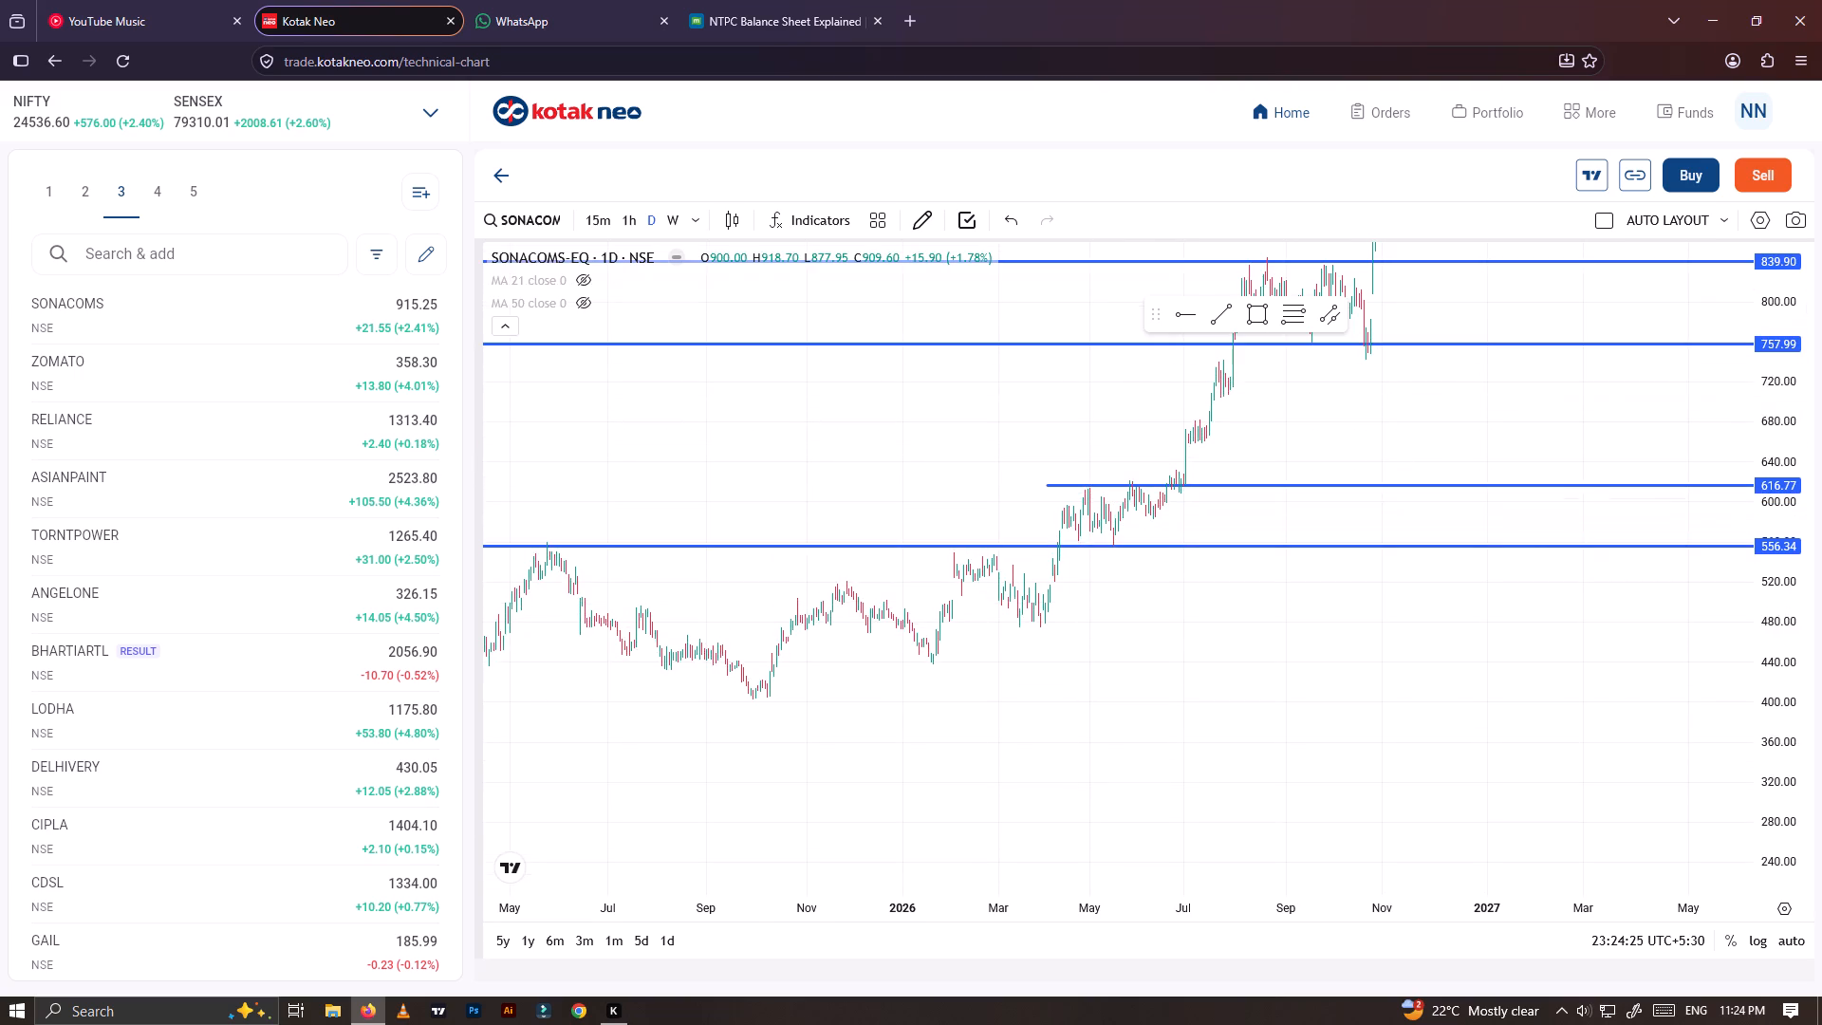
drag(1522, 425, 1557, 645)
scroll(1344, 661, up, 5)
drag(1143, 581, 1227, 653)
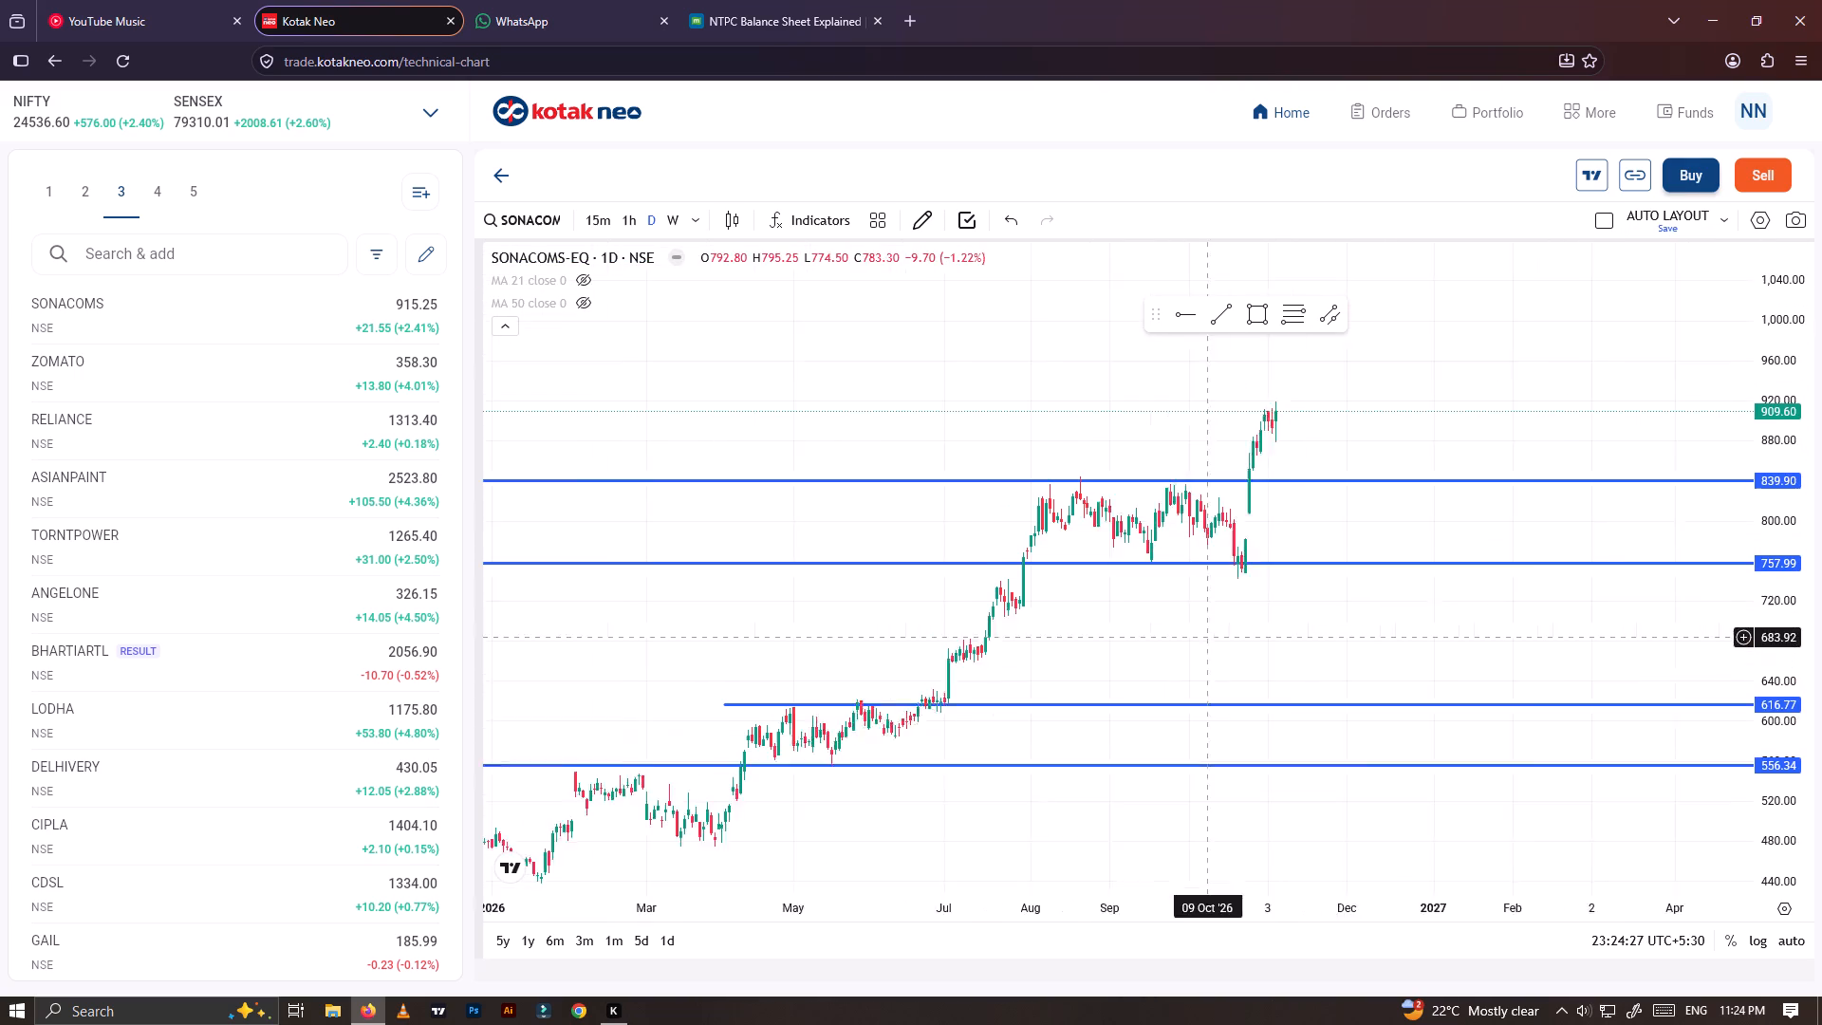
drag(1227, 653, 1231, 656)
Switch the SONACOMS chart to the 15-minute timeframe and enlarge the price scale around the upper two levels.
click(601, 215)
scroll(994, 518, down, 6)
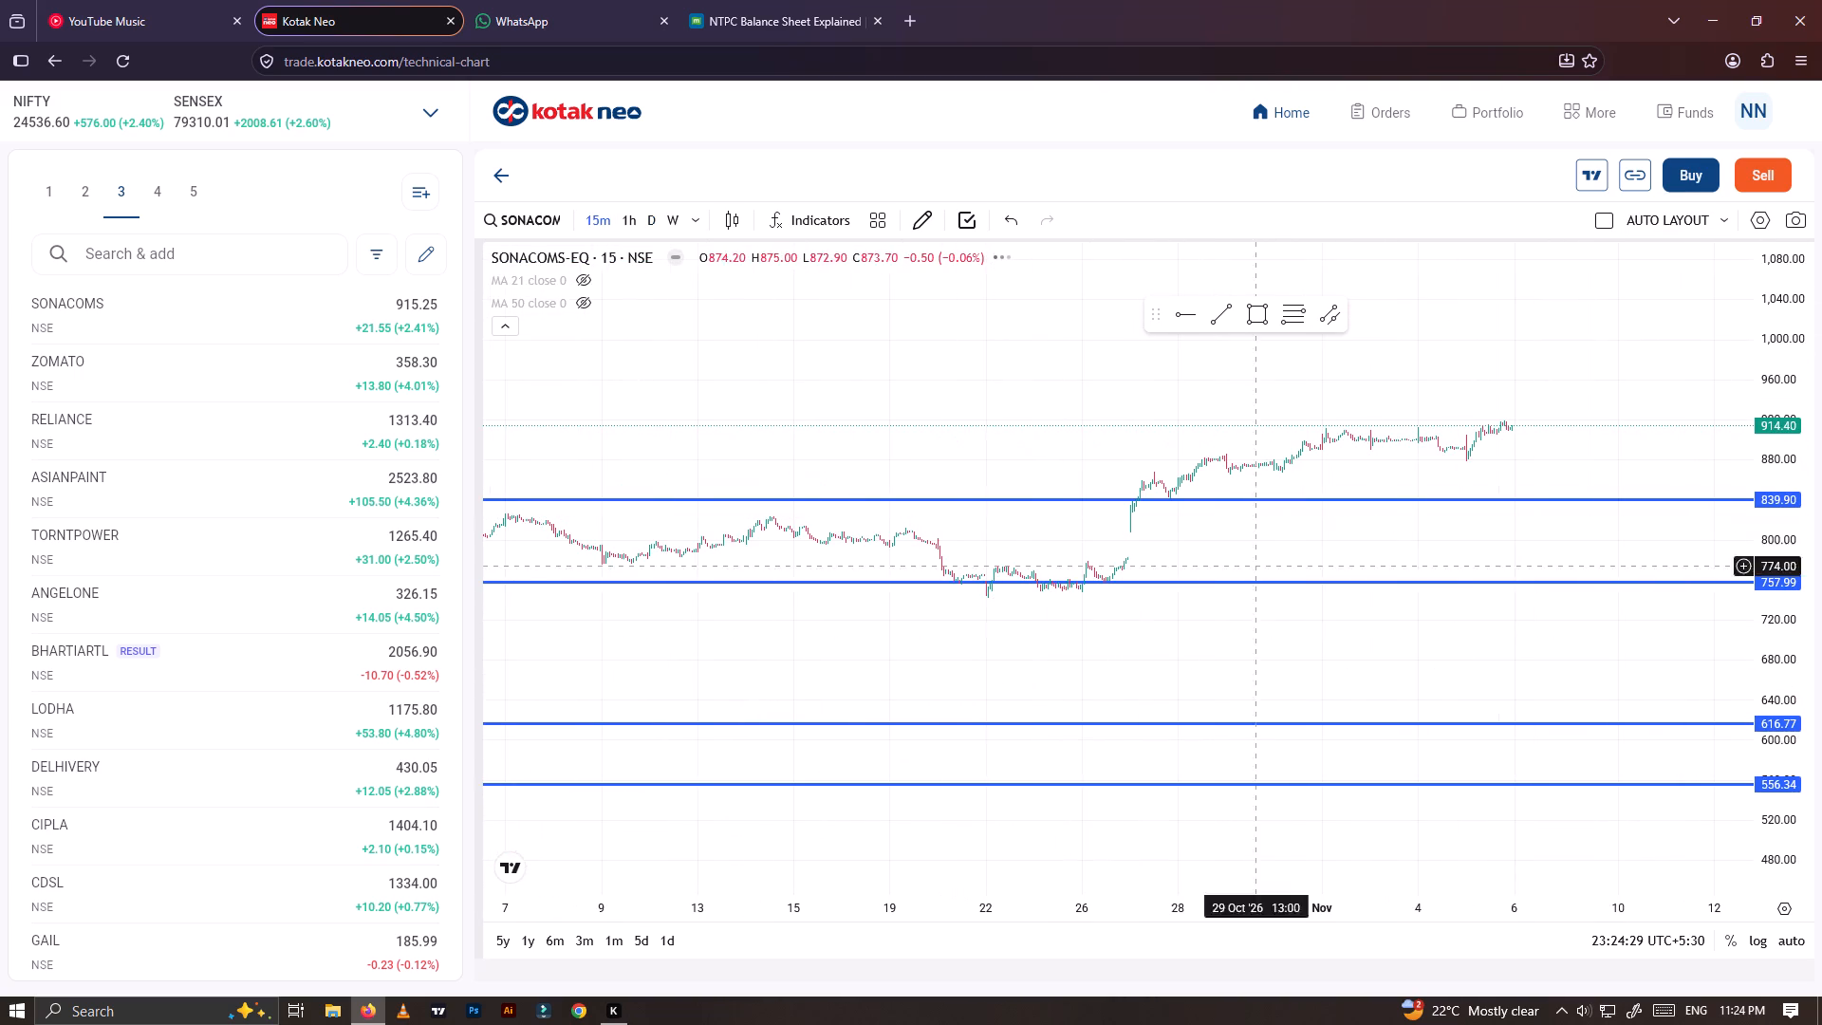
drag(1802, 674, 1800, 181)
drag(1800, 166, 1797, 96)
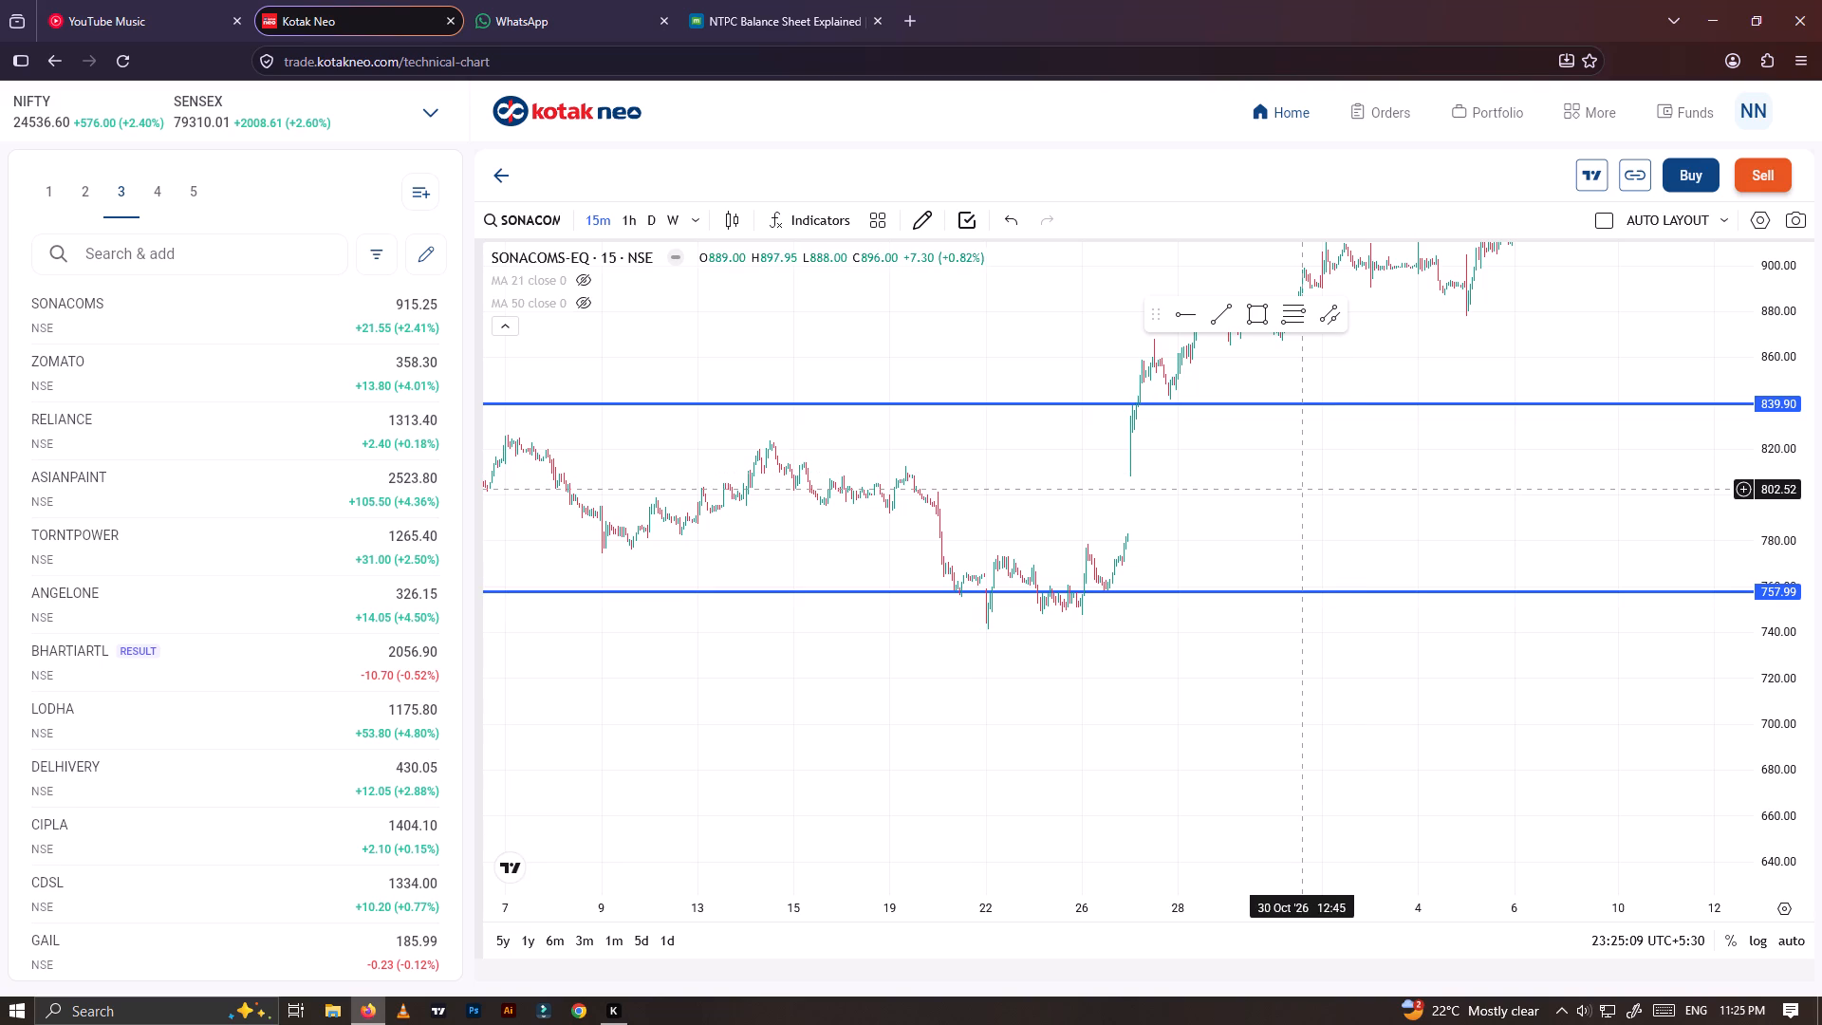
Open the NTPC chart from watchlist 4.
click(147, 193)
scroll(177, 572, down, 12)
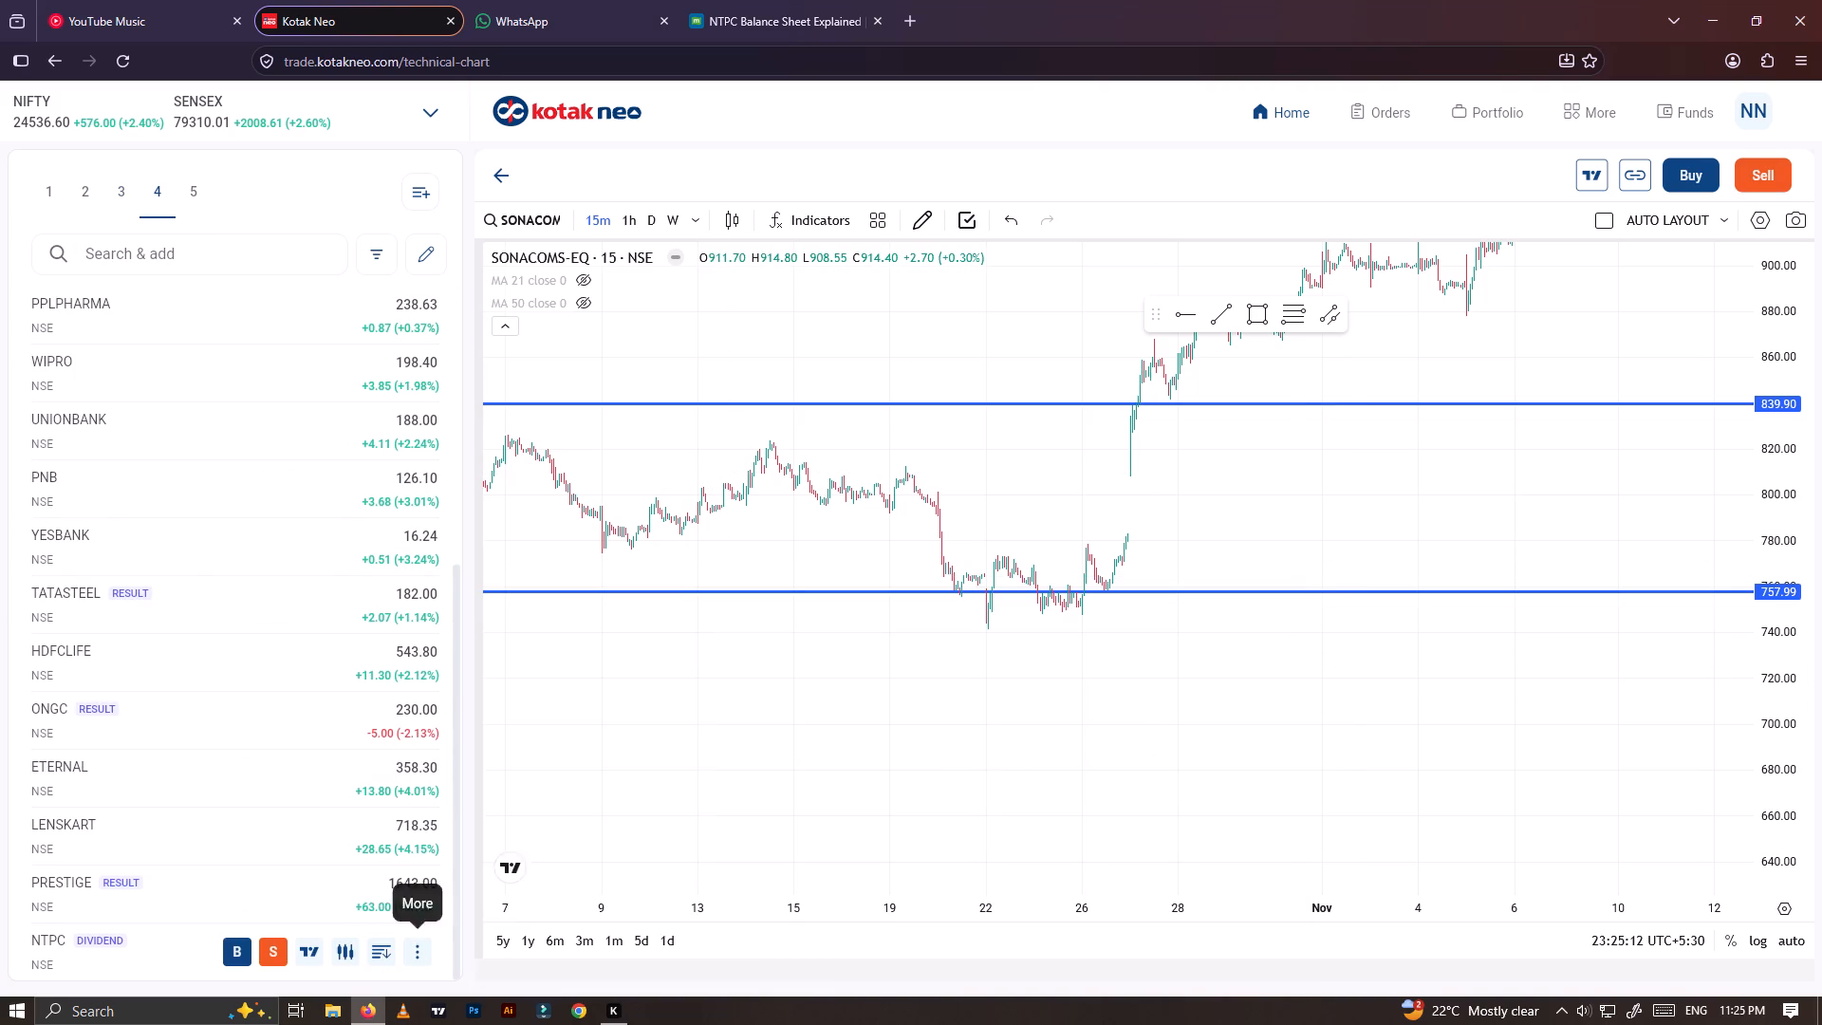
click(352, 948)
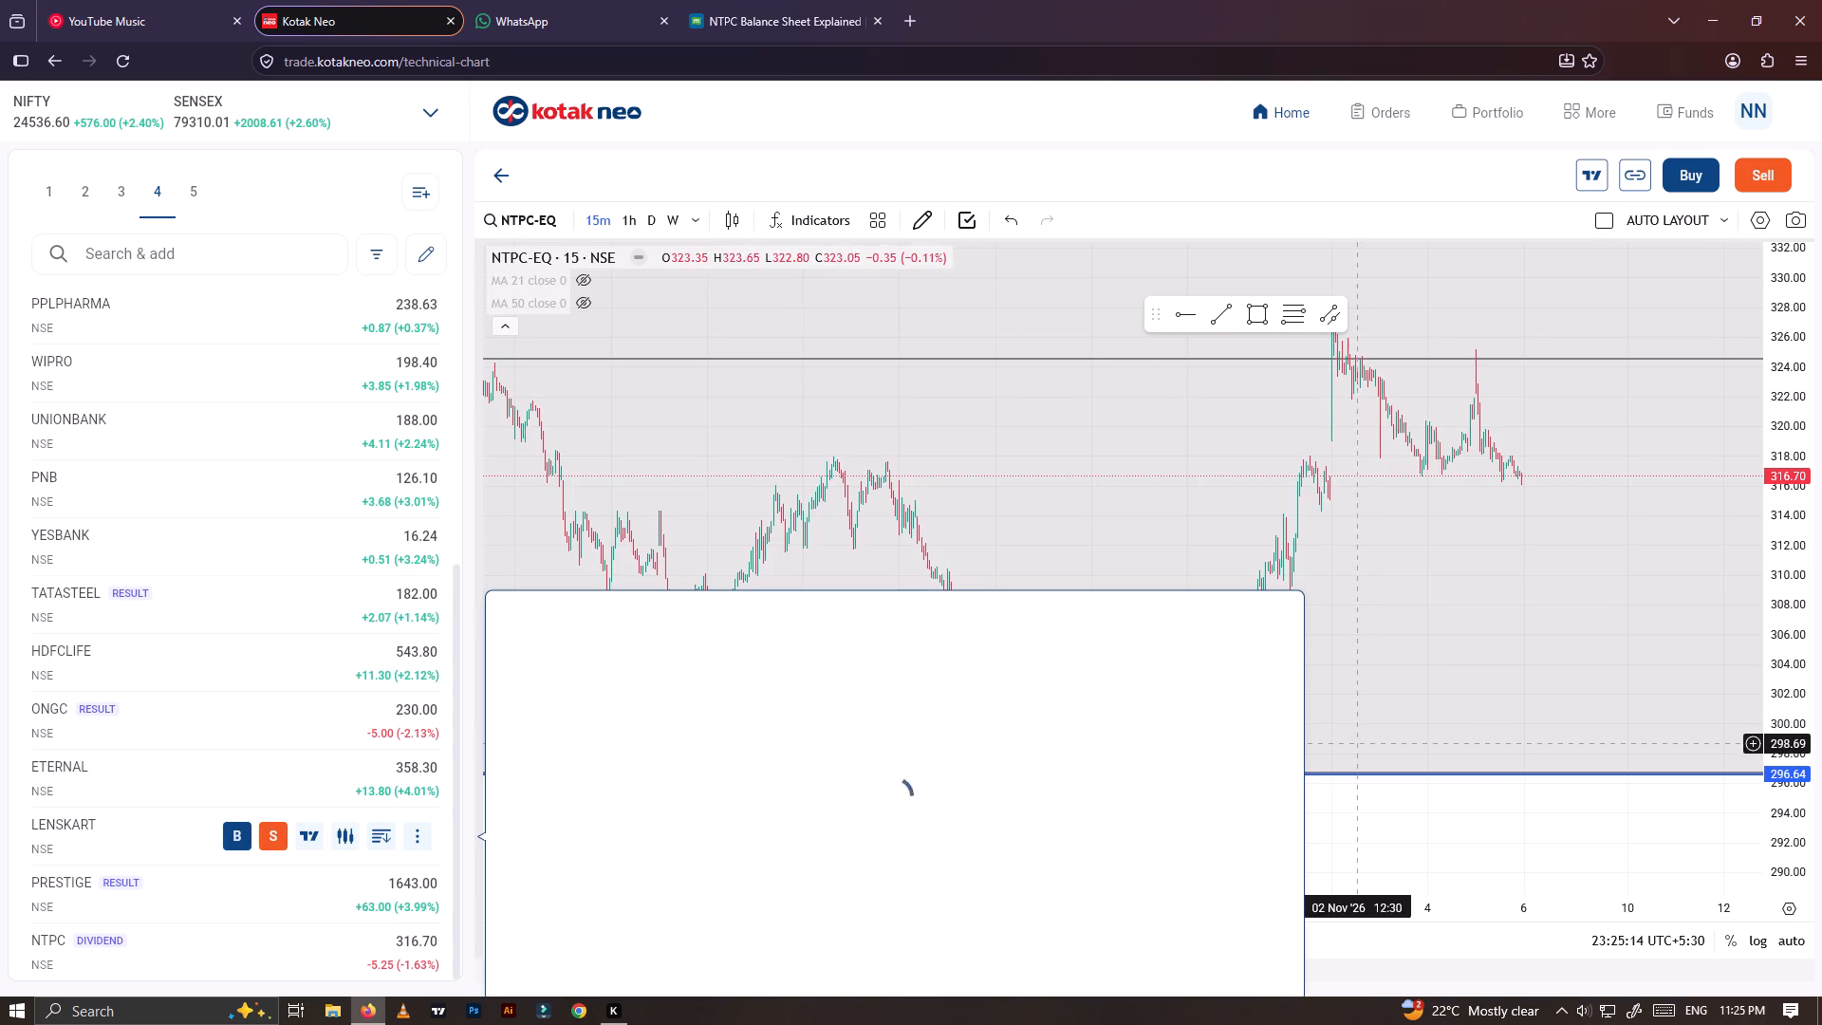
Examine NTPC's price against the Fibonacci retracement and the horizontal level at 296.64 on the daily and weekly timeframes.
click(1508, 829)
click(658, 219)
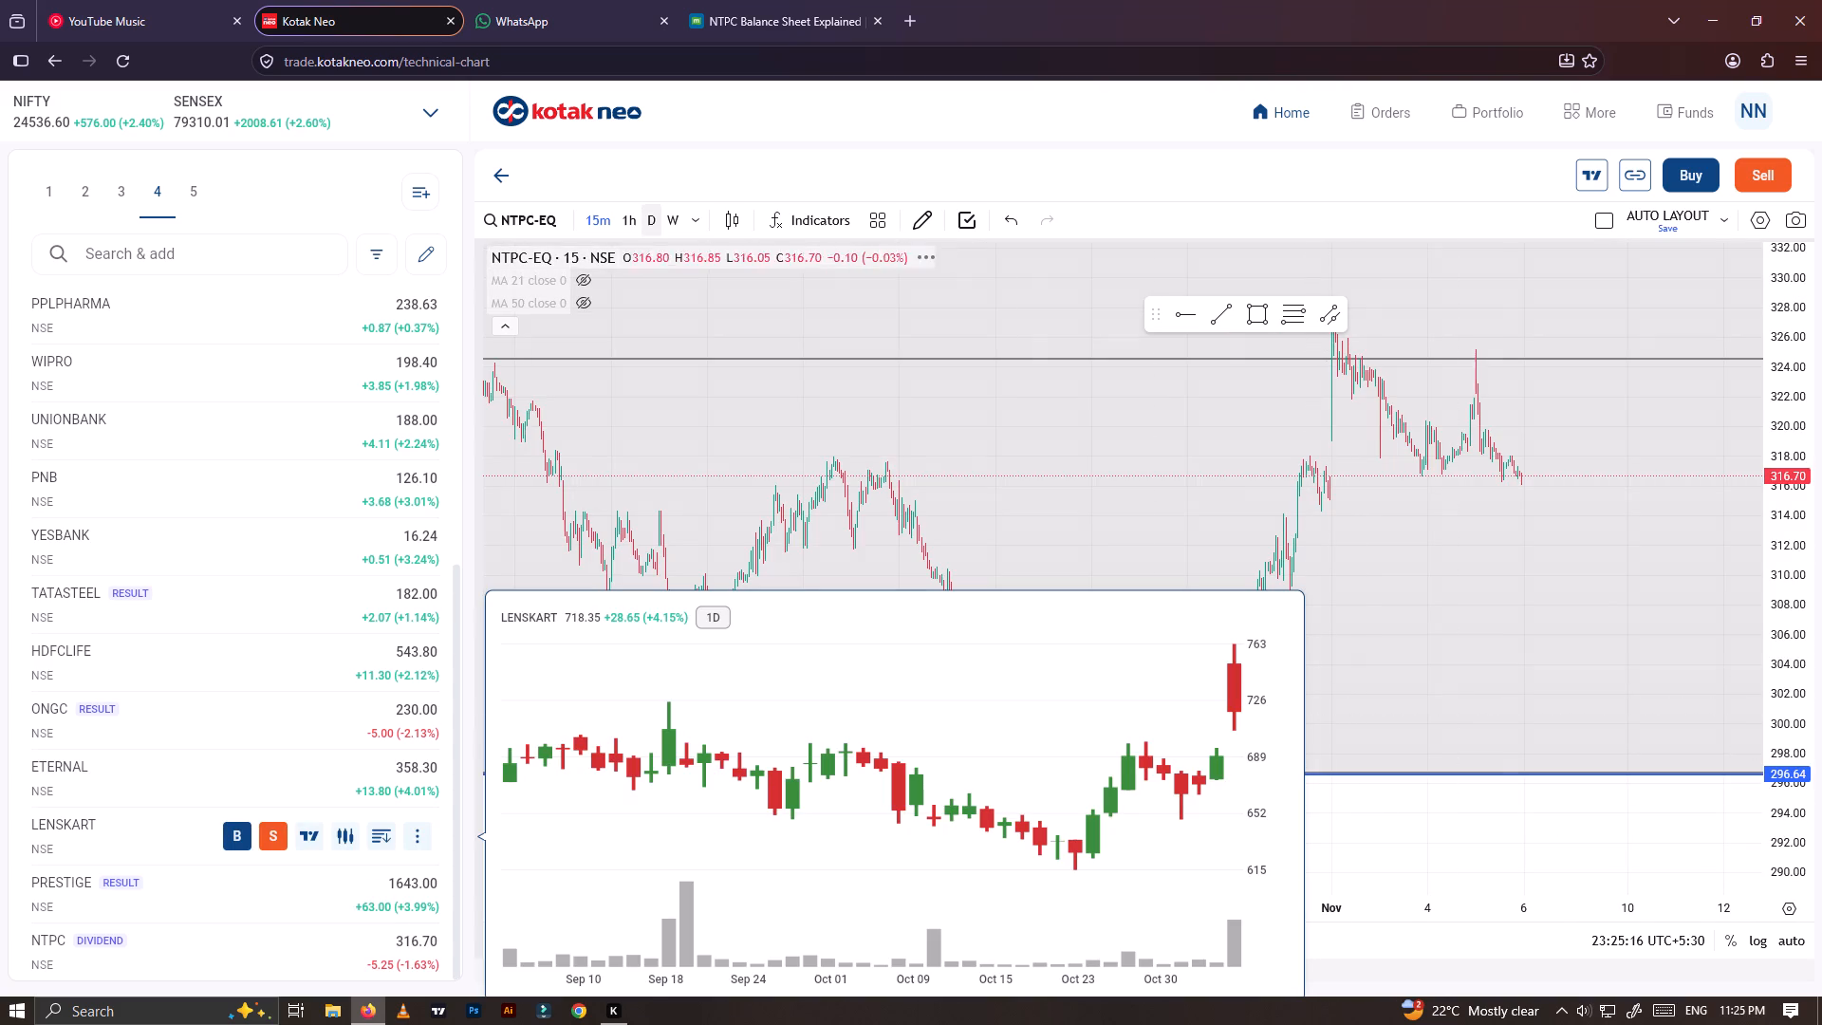
drag(1794, 412, 1779, 852)
click(1779, 852)
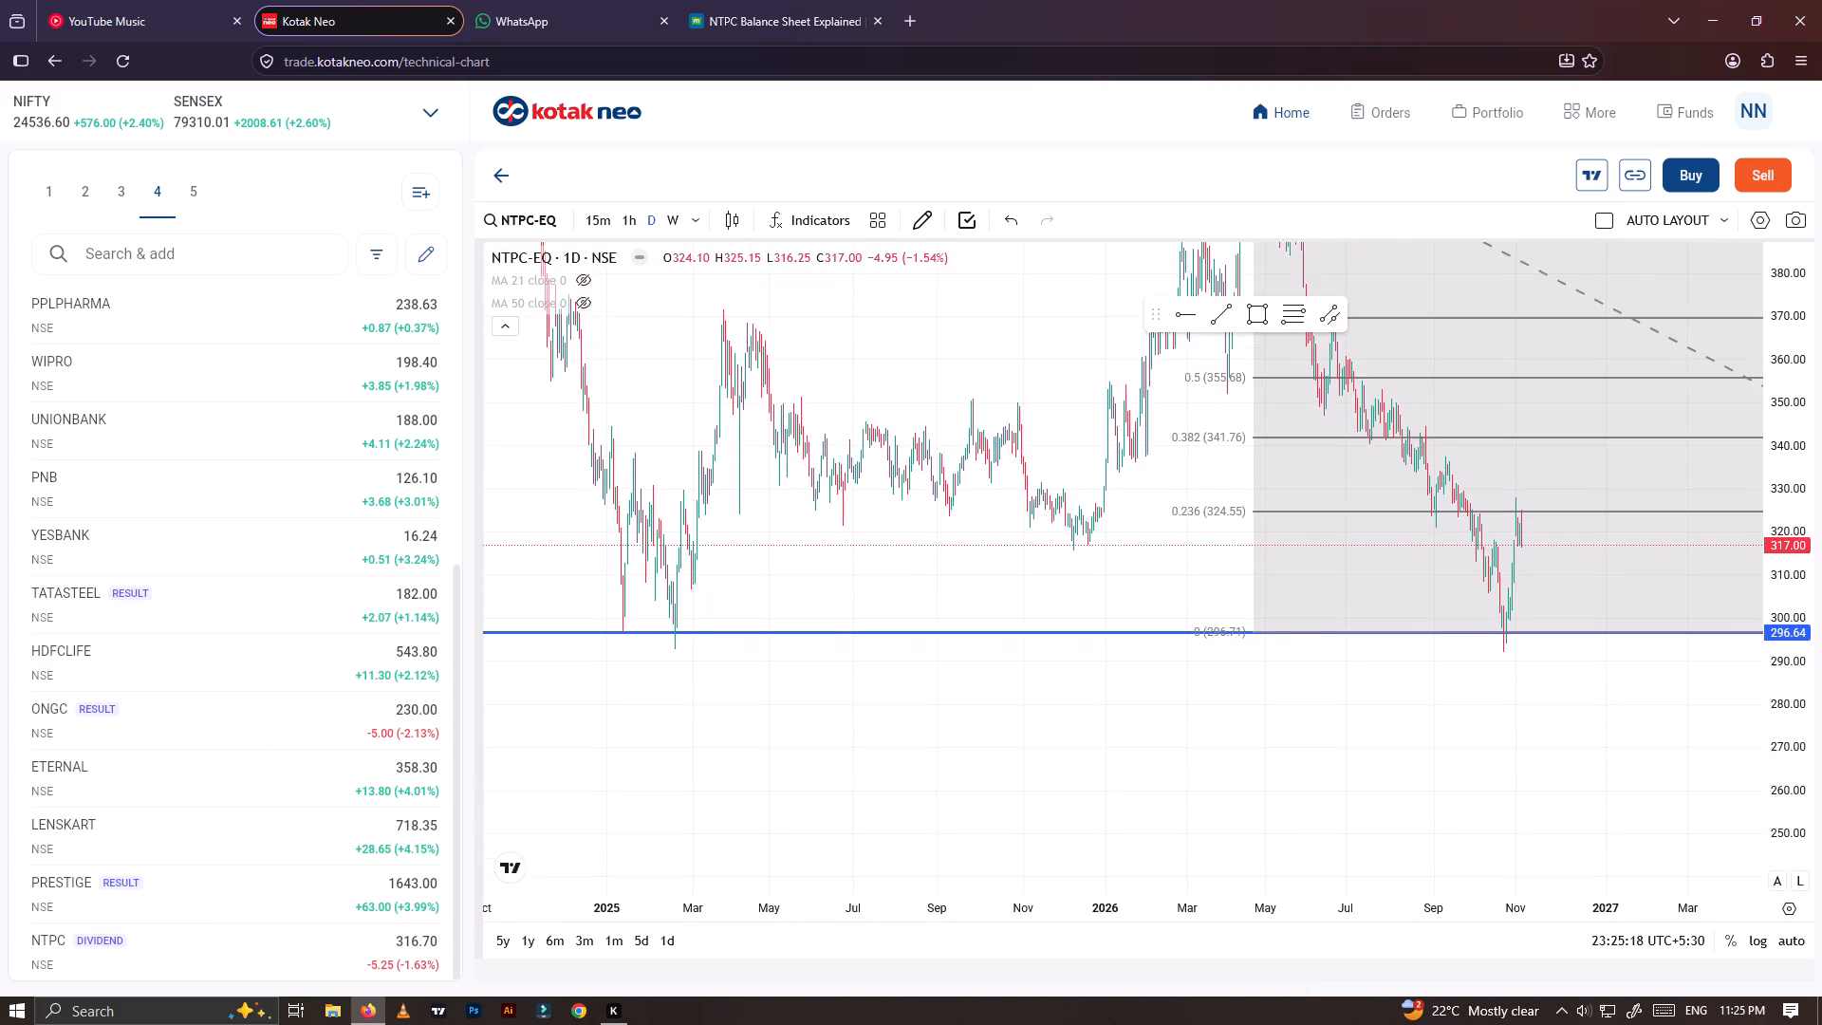
scroll(1428, 659, up, 6)
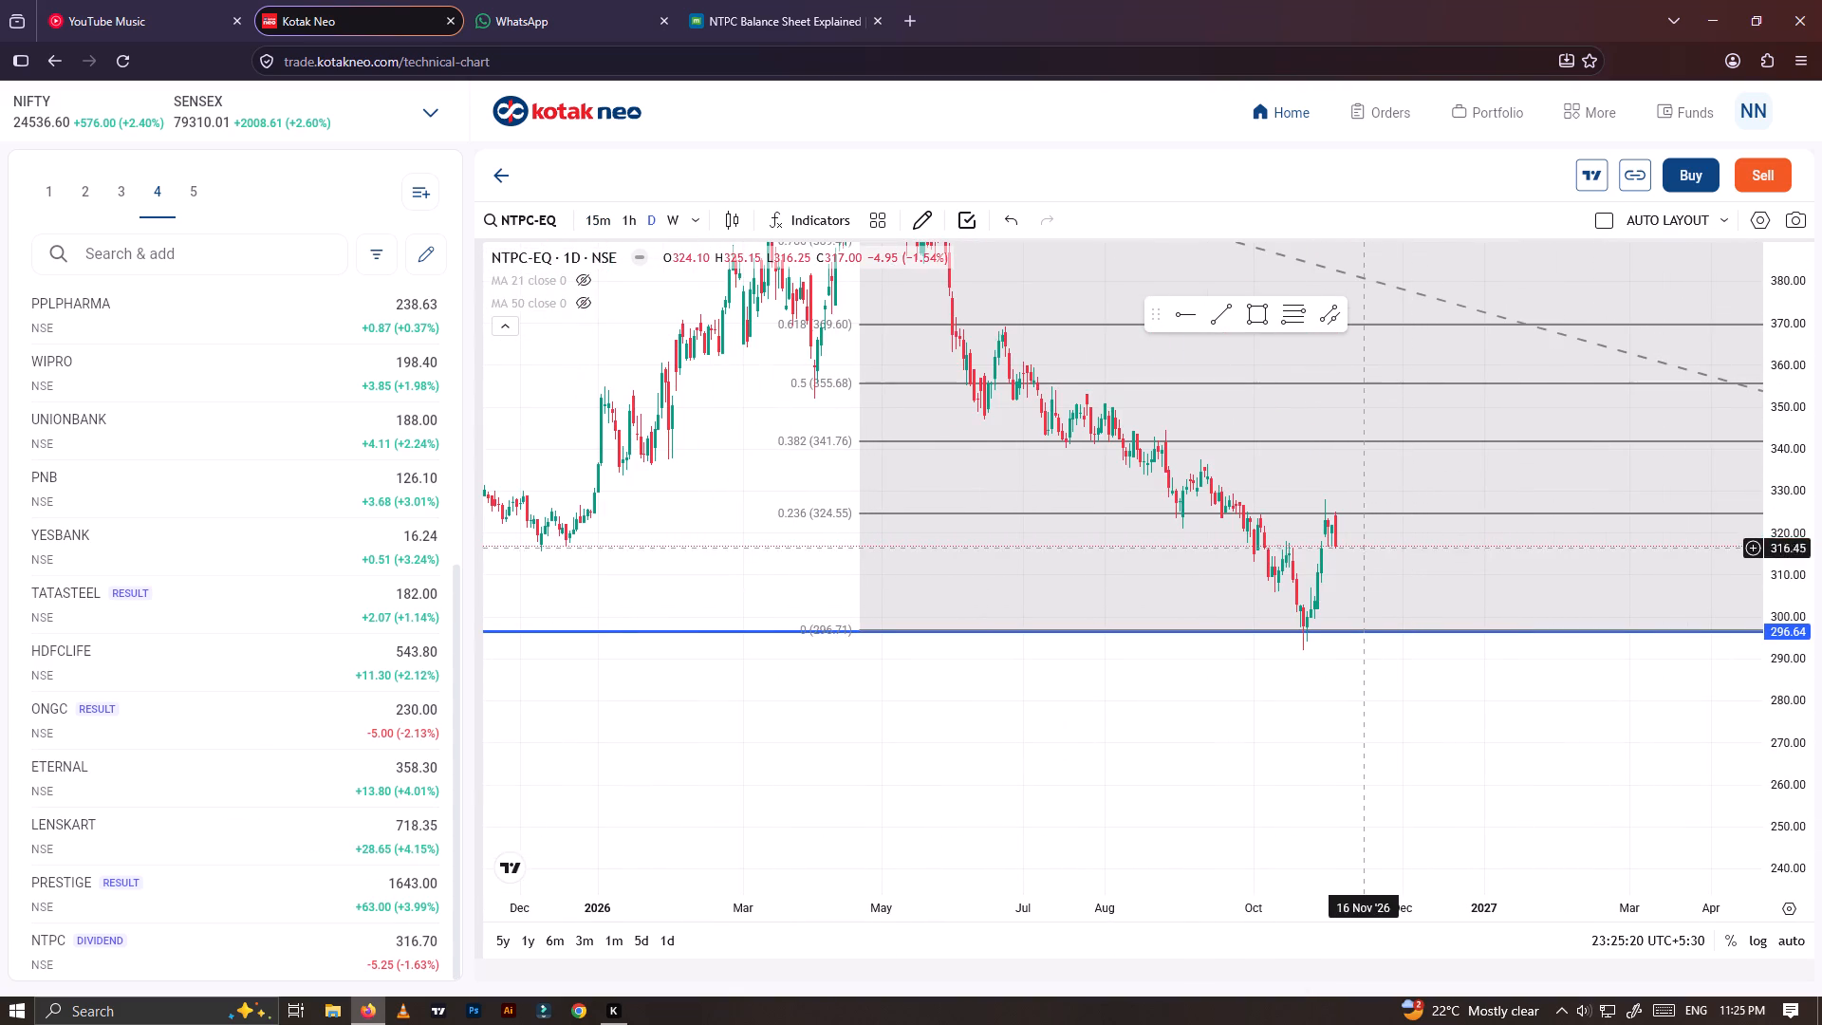
click(673, 224)
scroll(1144, 655, down, 5)
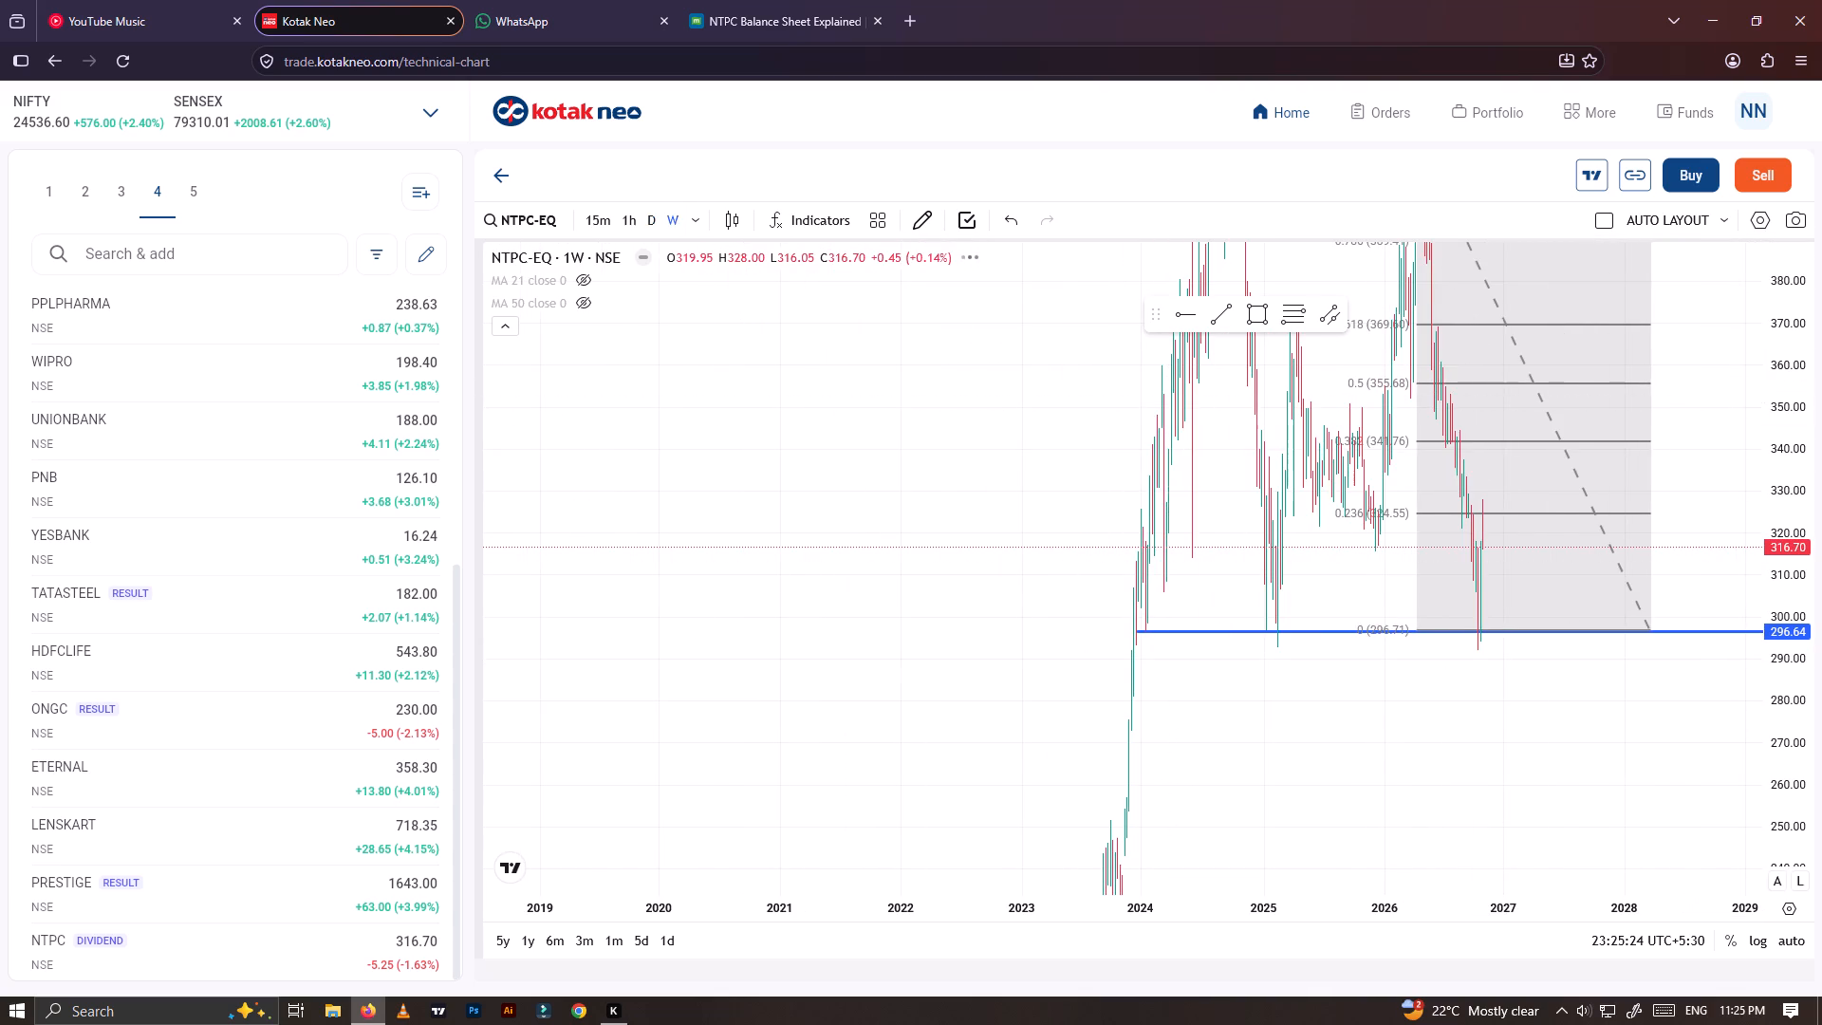
drag(1779, 367, 1778, 793)
scroll(1354, 694, up, 5)
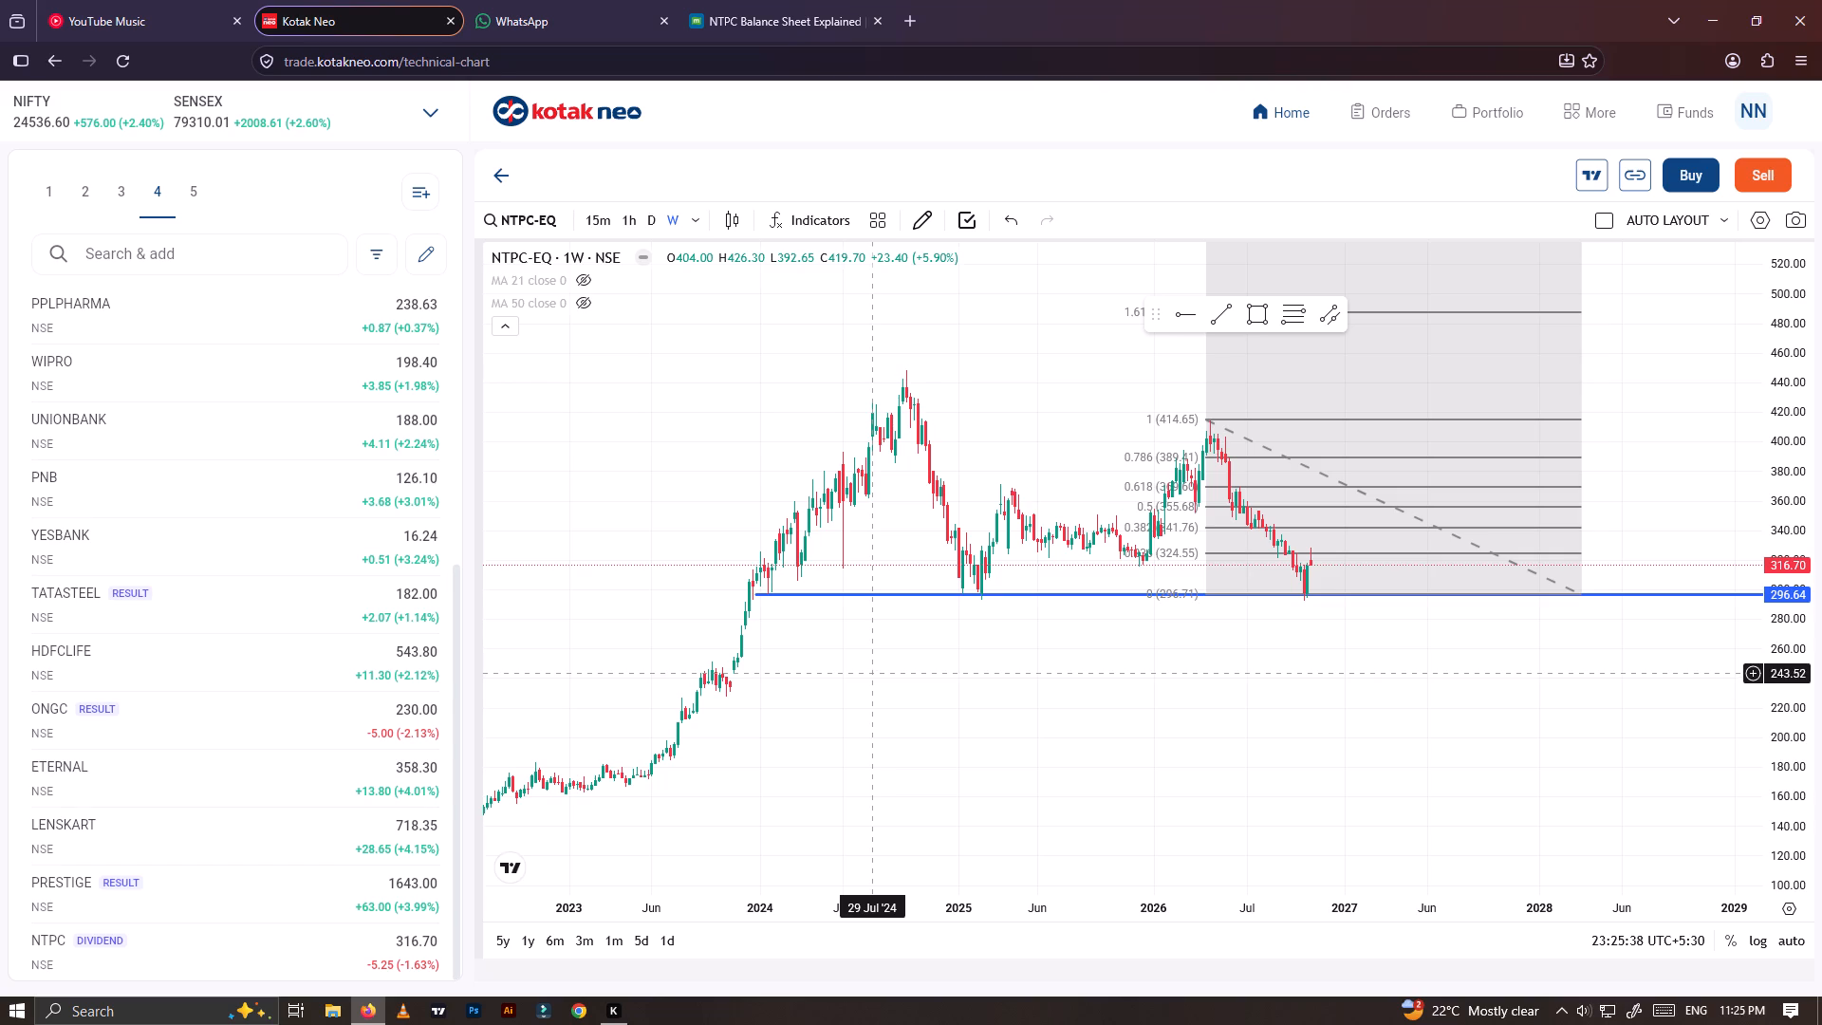
scroll(937, 741, up, 4)
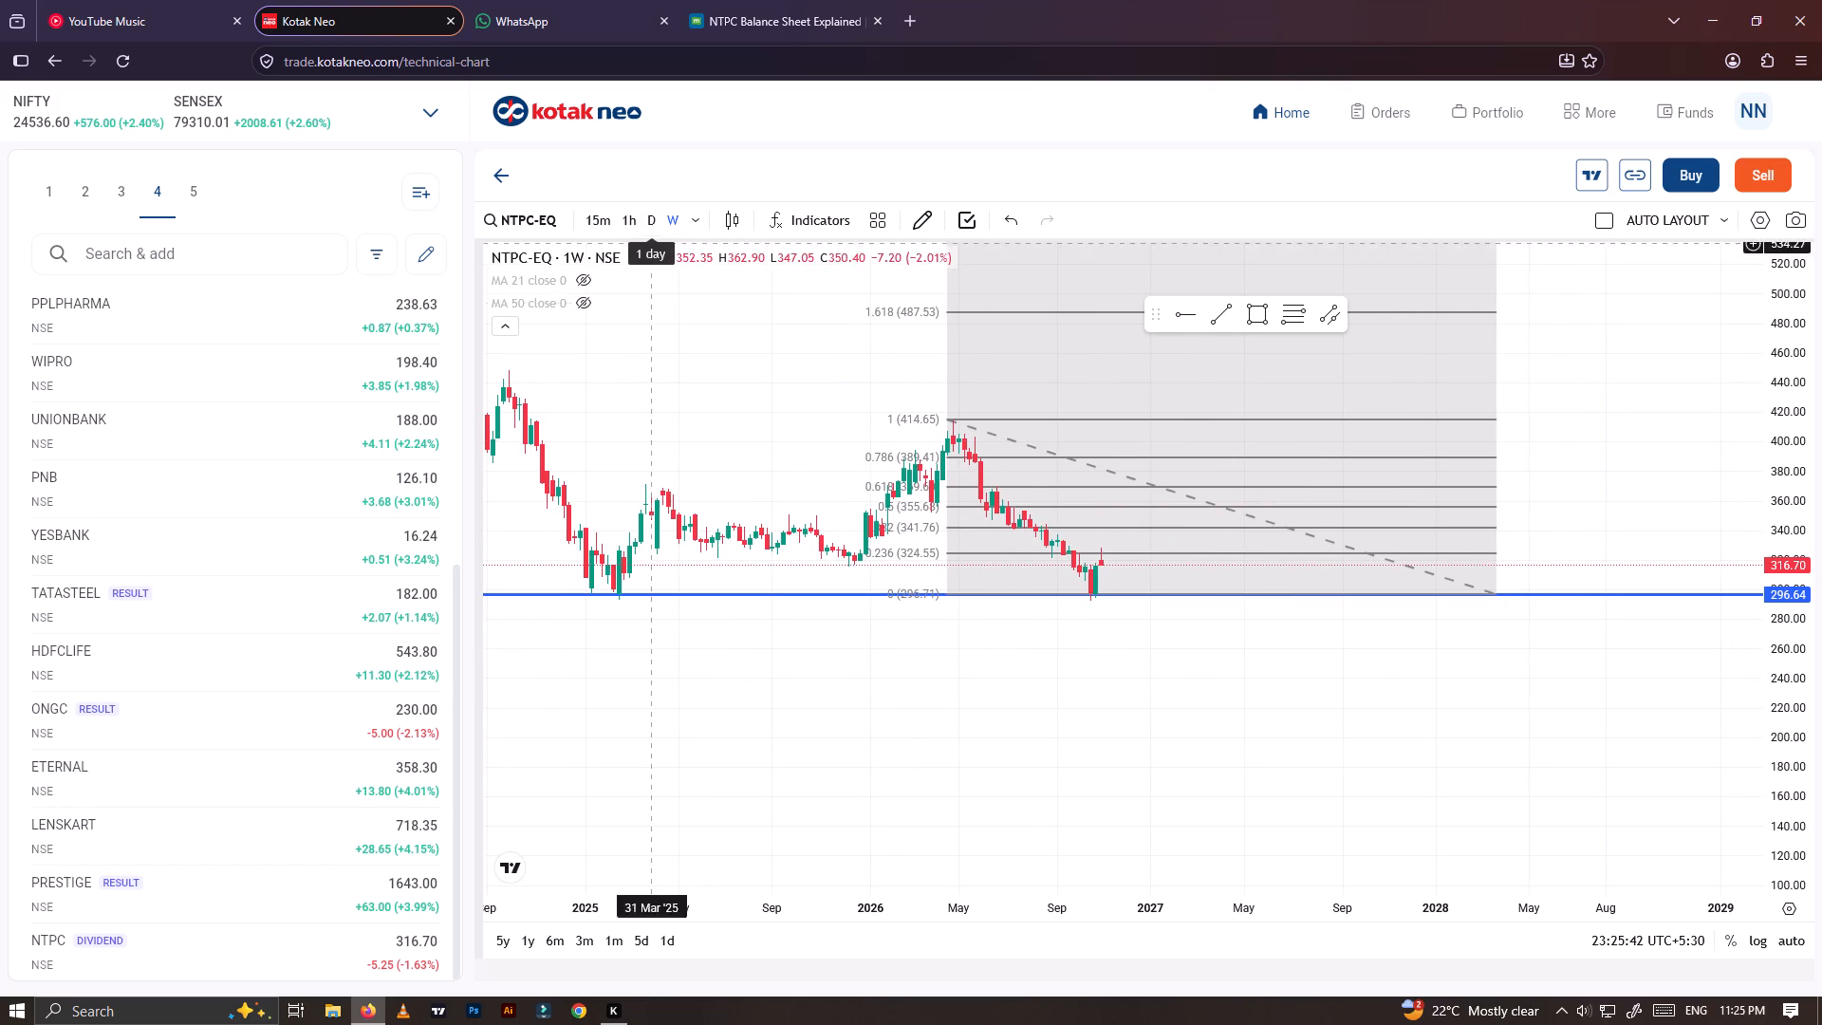
Draw a horizontal line at about 312.64 across the NTPC chart on the daily timeframe.
click(650, 226)
scroll(818, 503, down, 3)
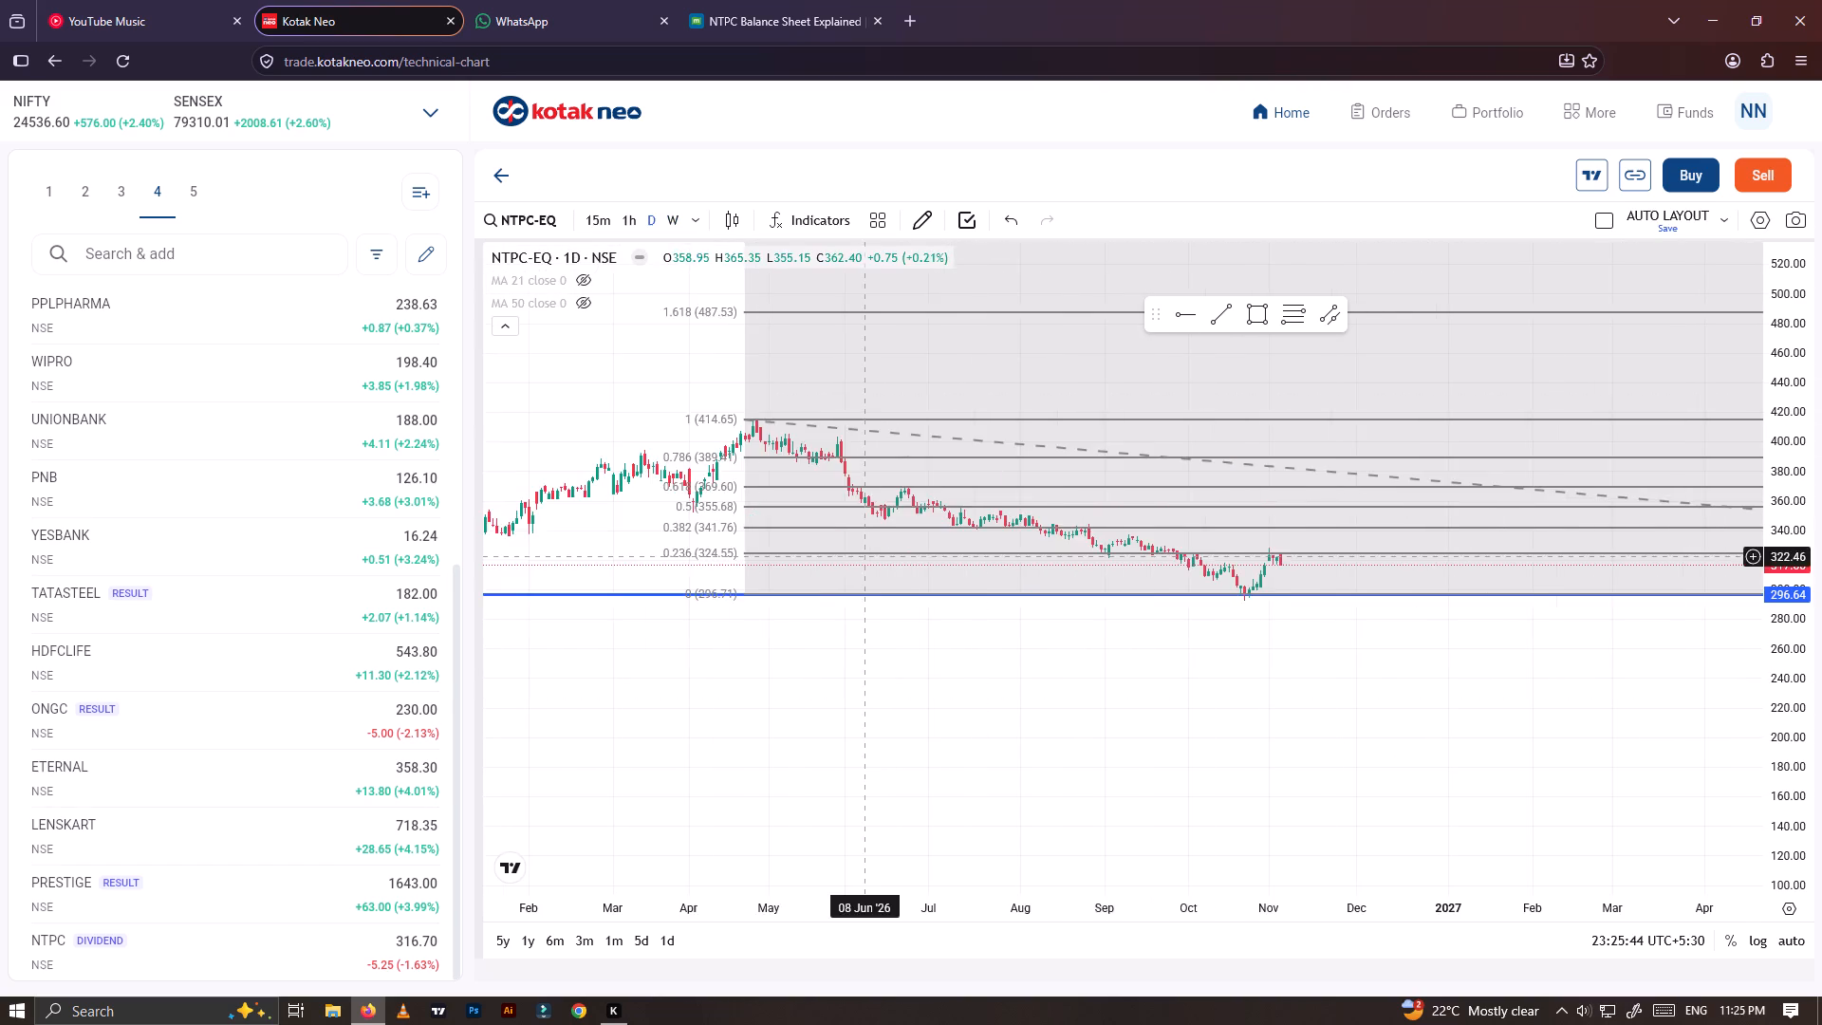
scroll(881, 594, down, 6)
drag(1776, 773, 1755, 588)
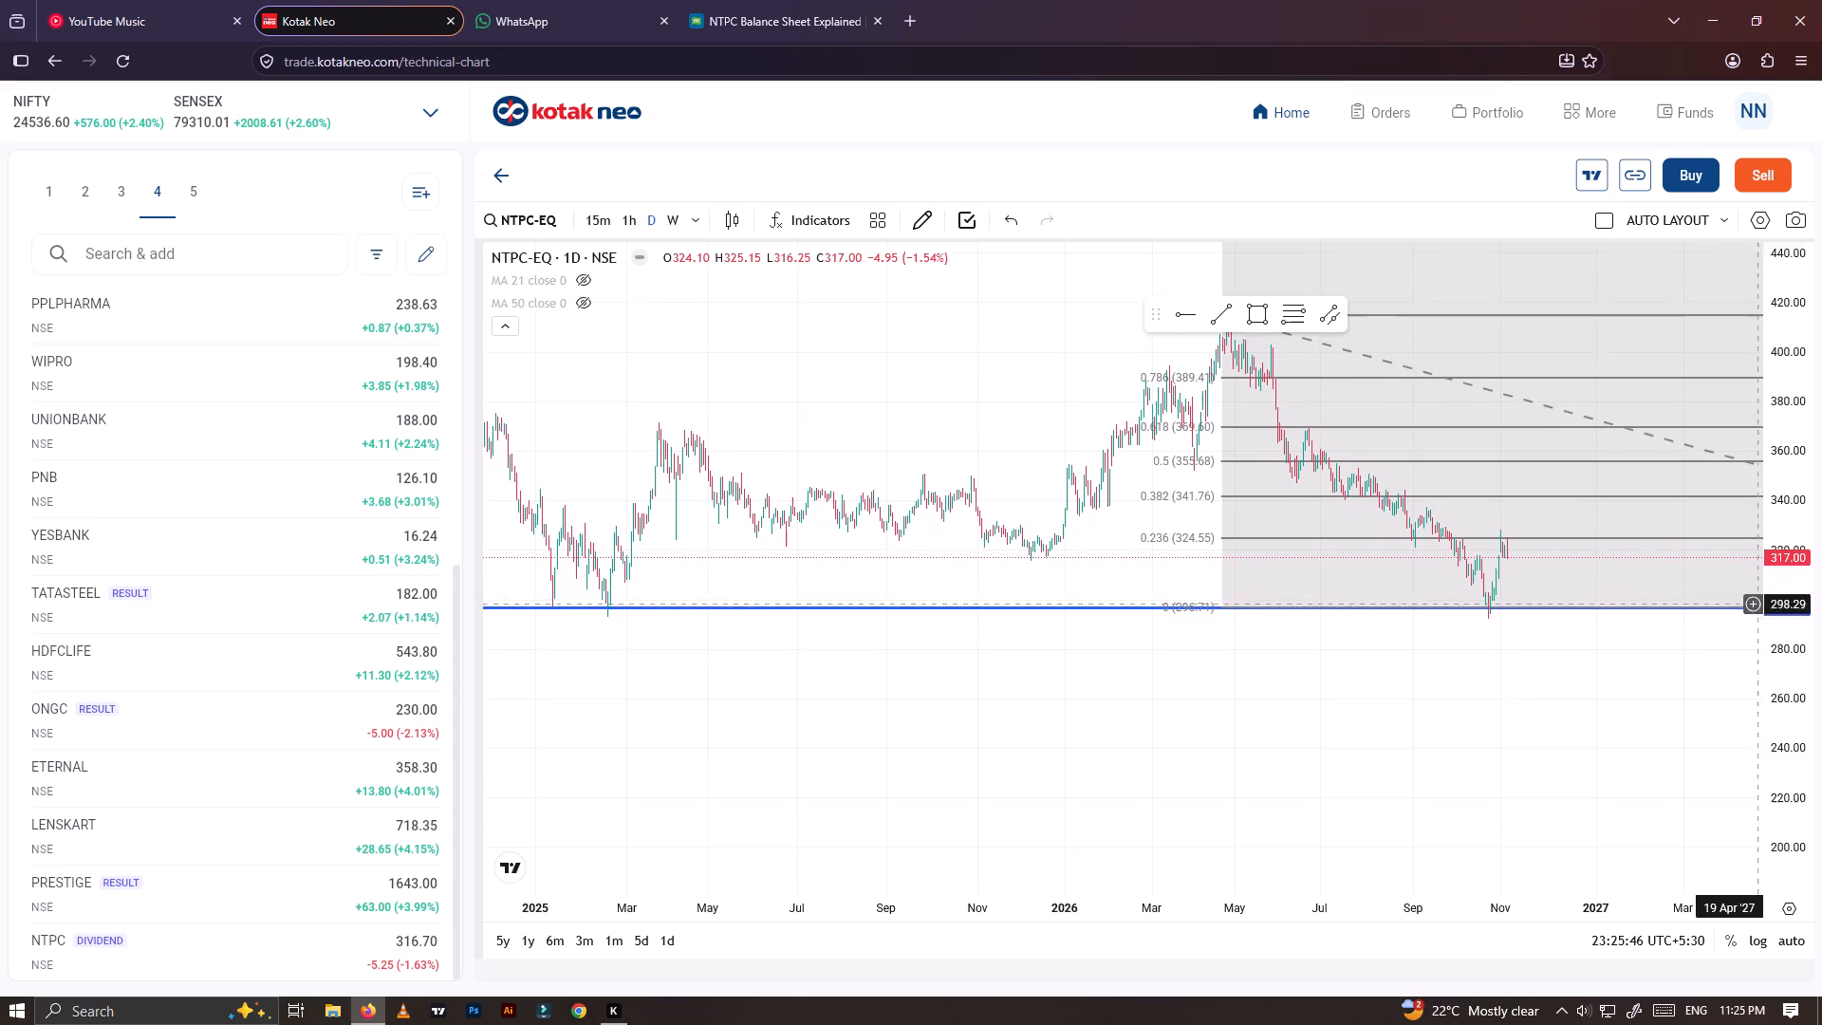
drag(1755, 588, 1750, 568)
click(1749, 568)
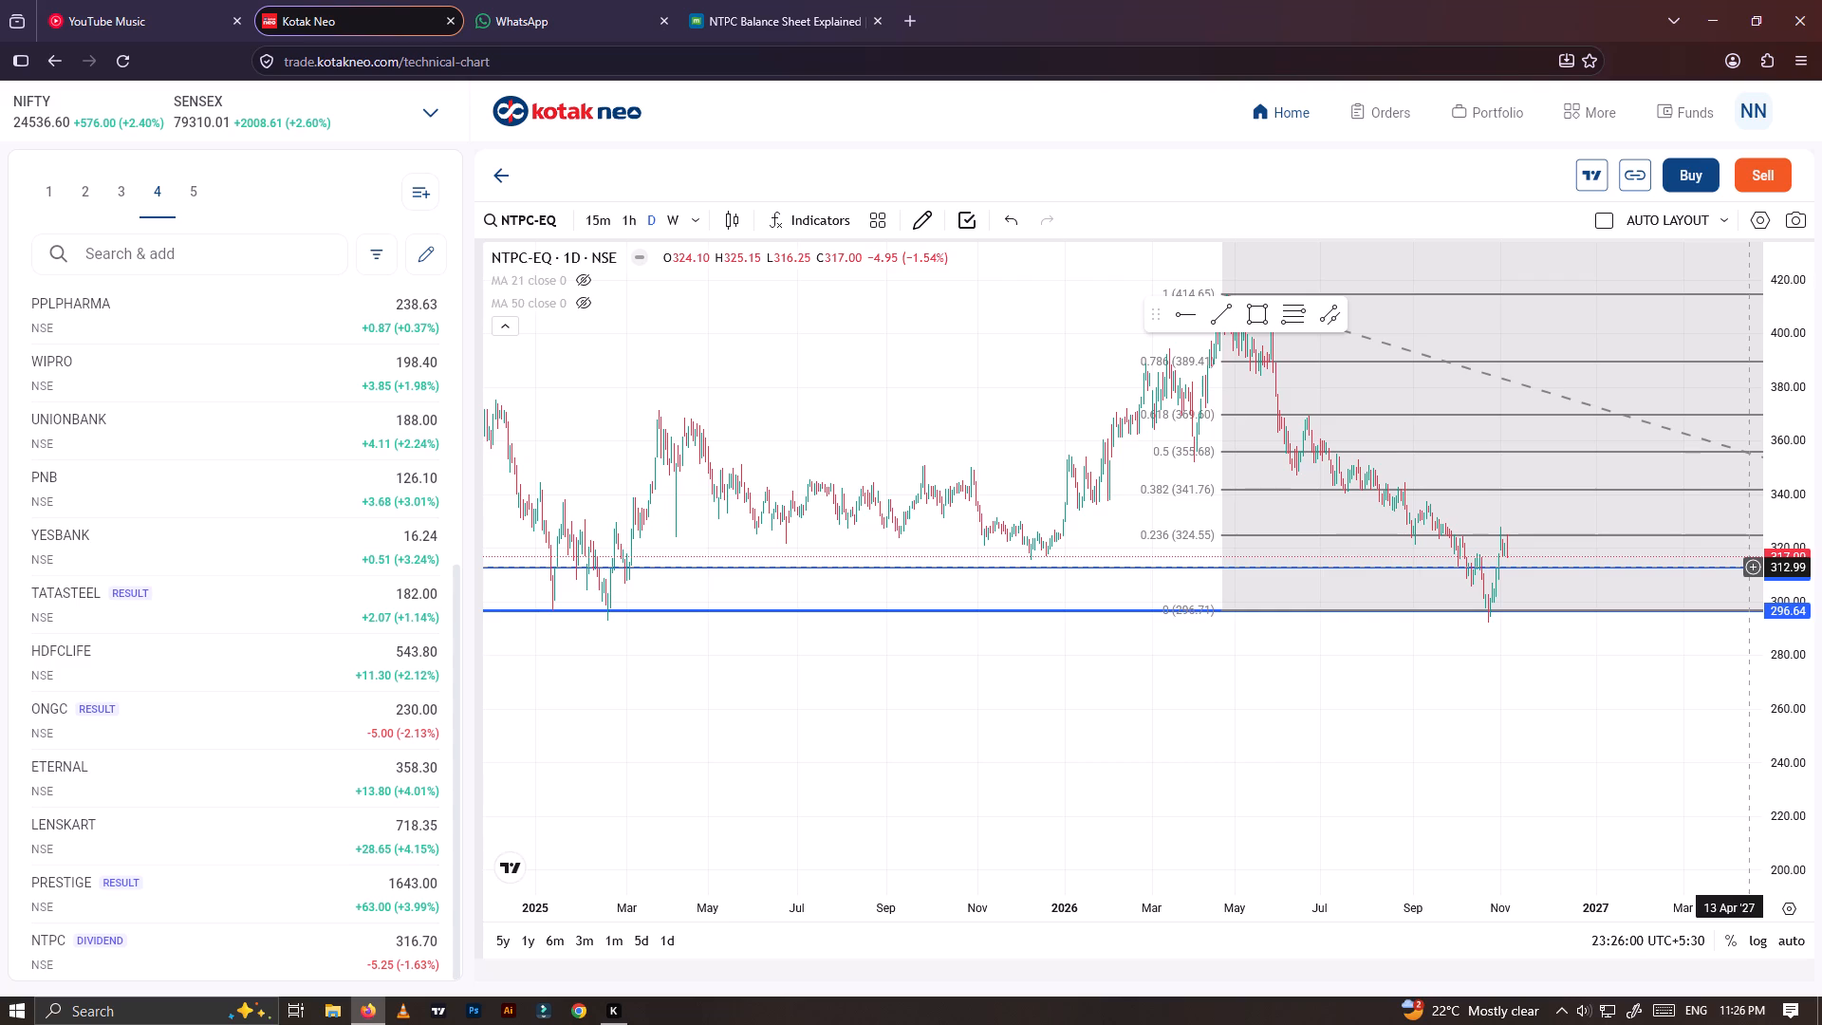
Examine NTPC's recent daily candles around the 312.64 line, the 296.64 level and the Fibonacci levels.
scroll(1821, 539, up, 2)
scroll(1375, 661, up, 2)
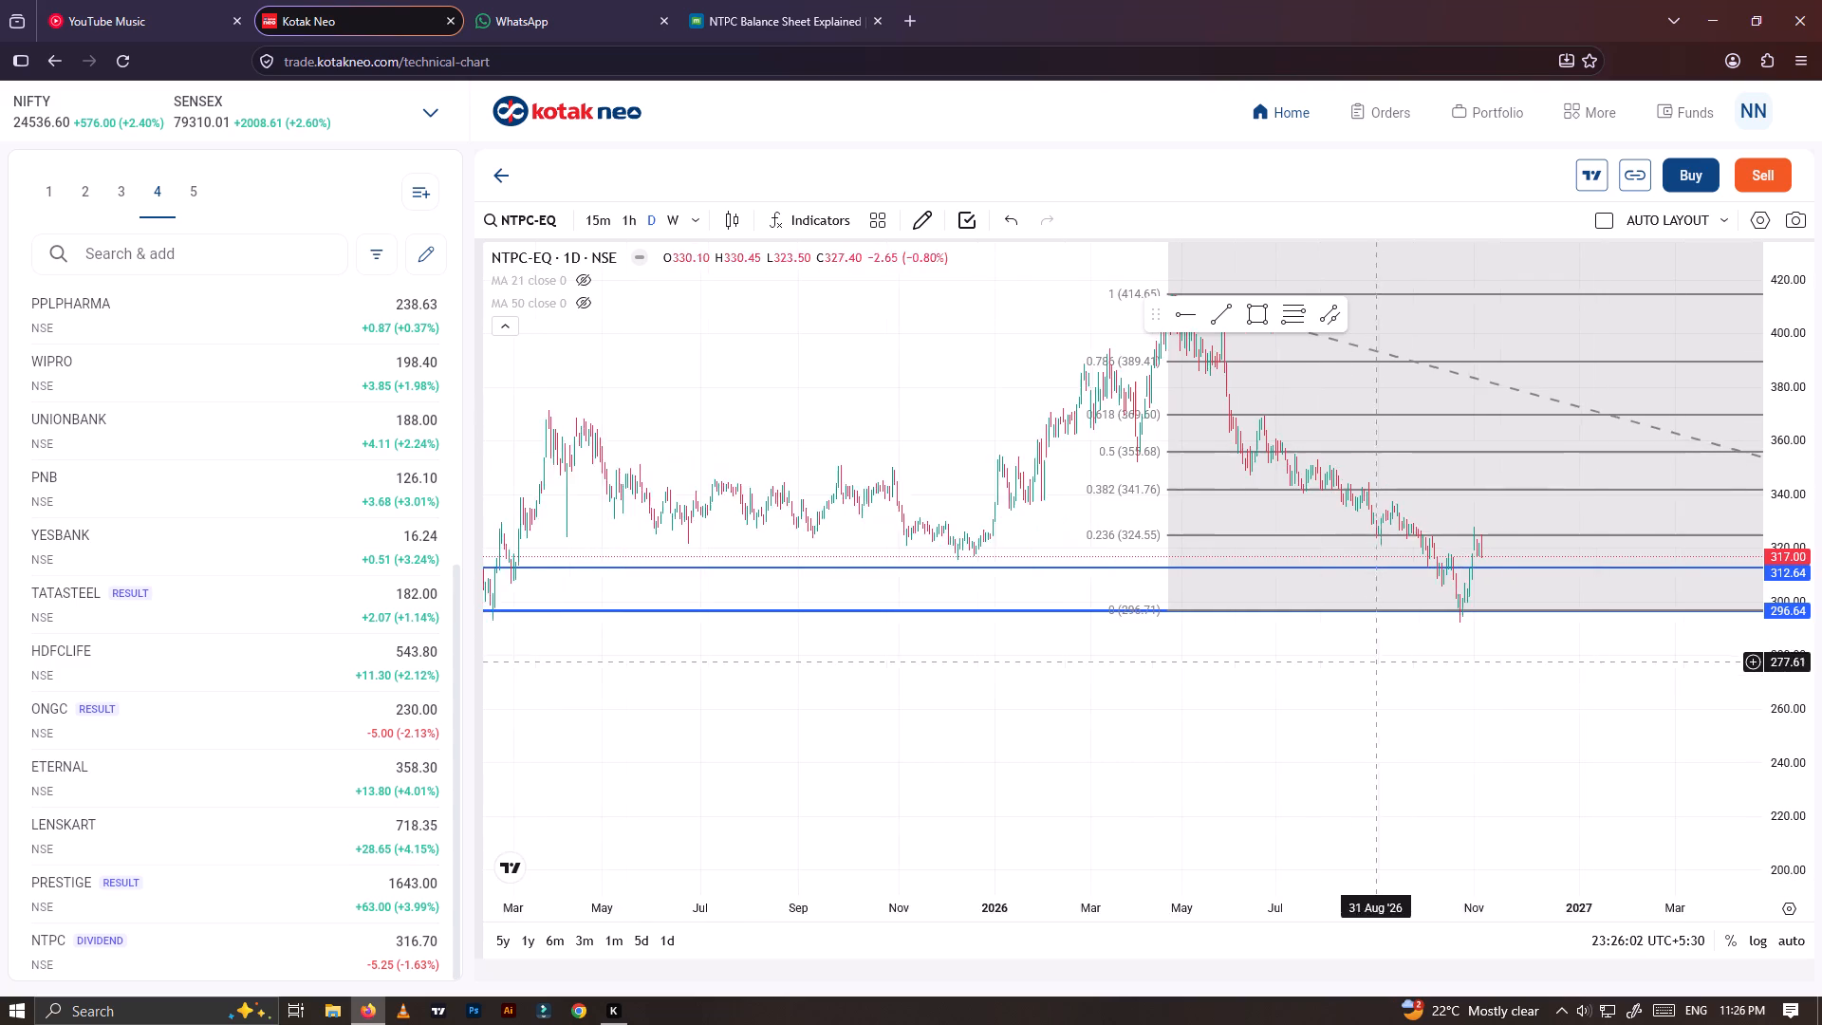
scroll(1377, 662, up, 1)
drag(1806, 746, 1798, 386)
scroll(1356, 636, up, 5)
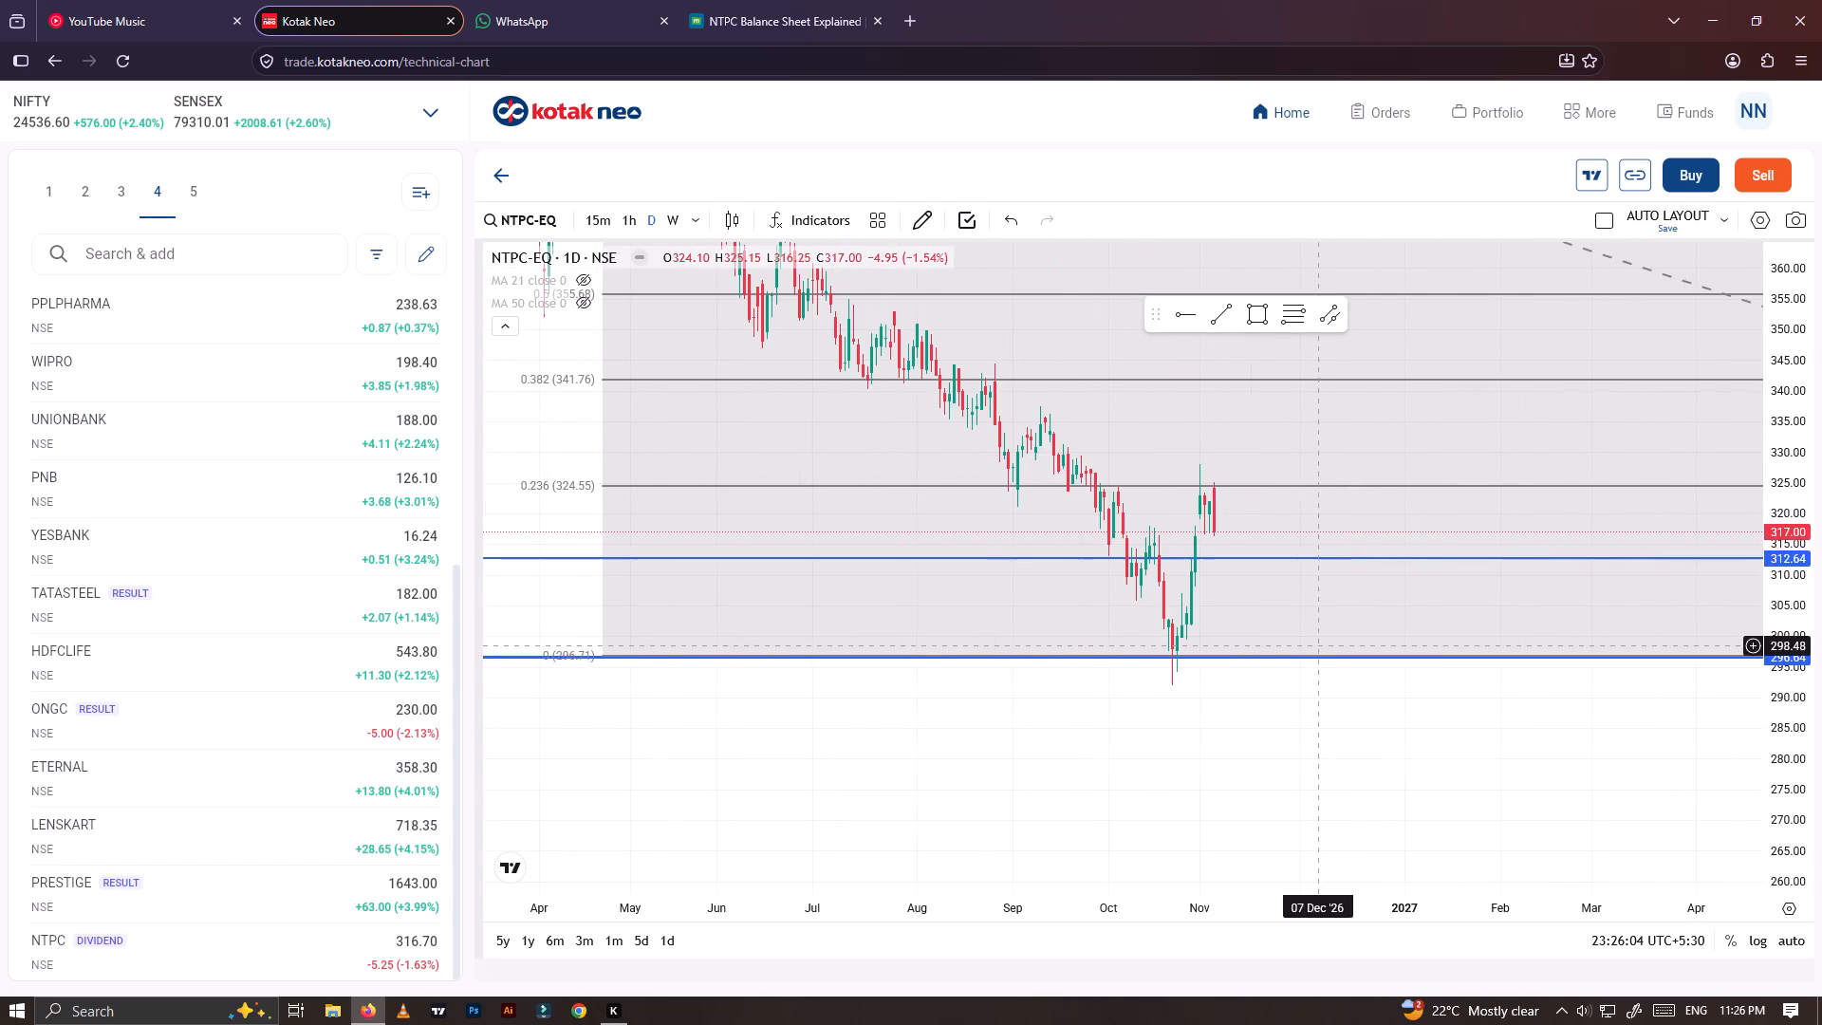
drag(1222, 681, 1340, 690)
drag(1791, 477, 1805, 557)
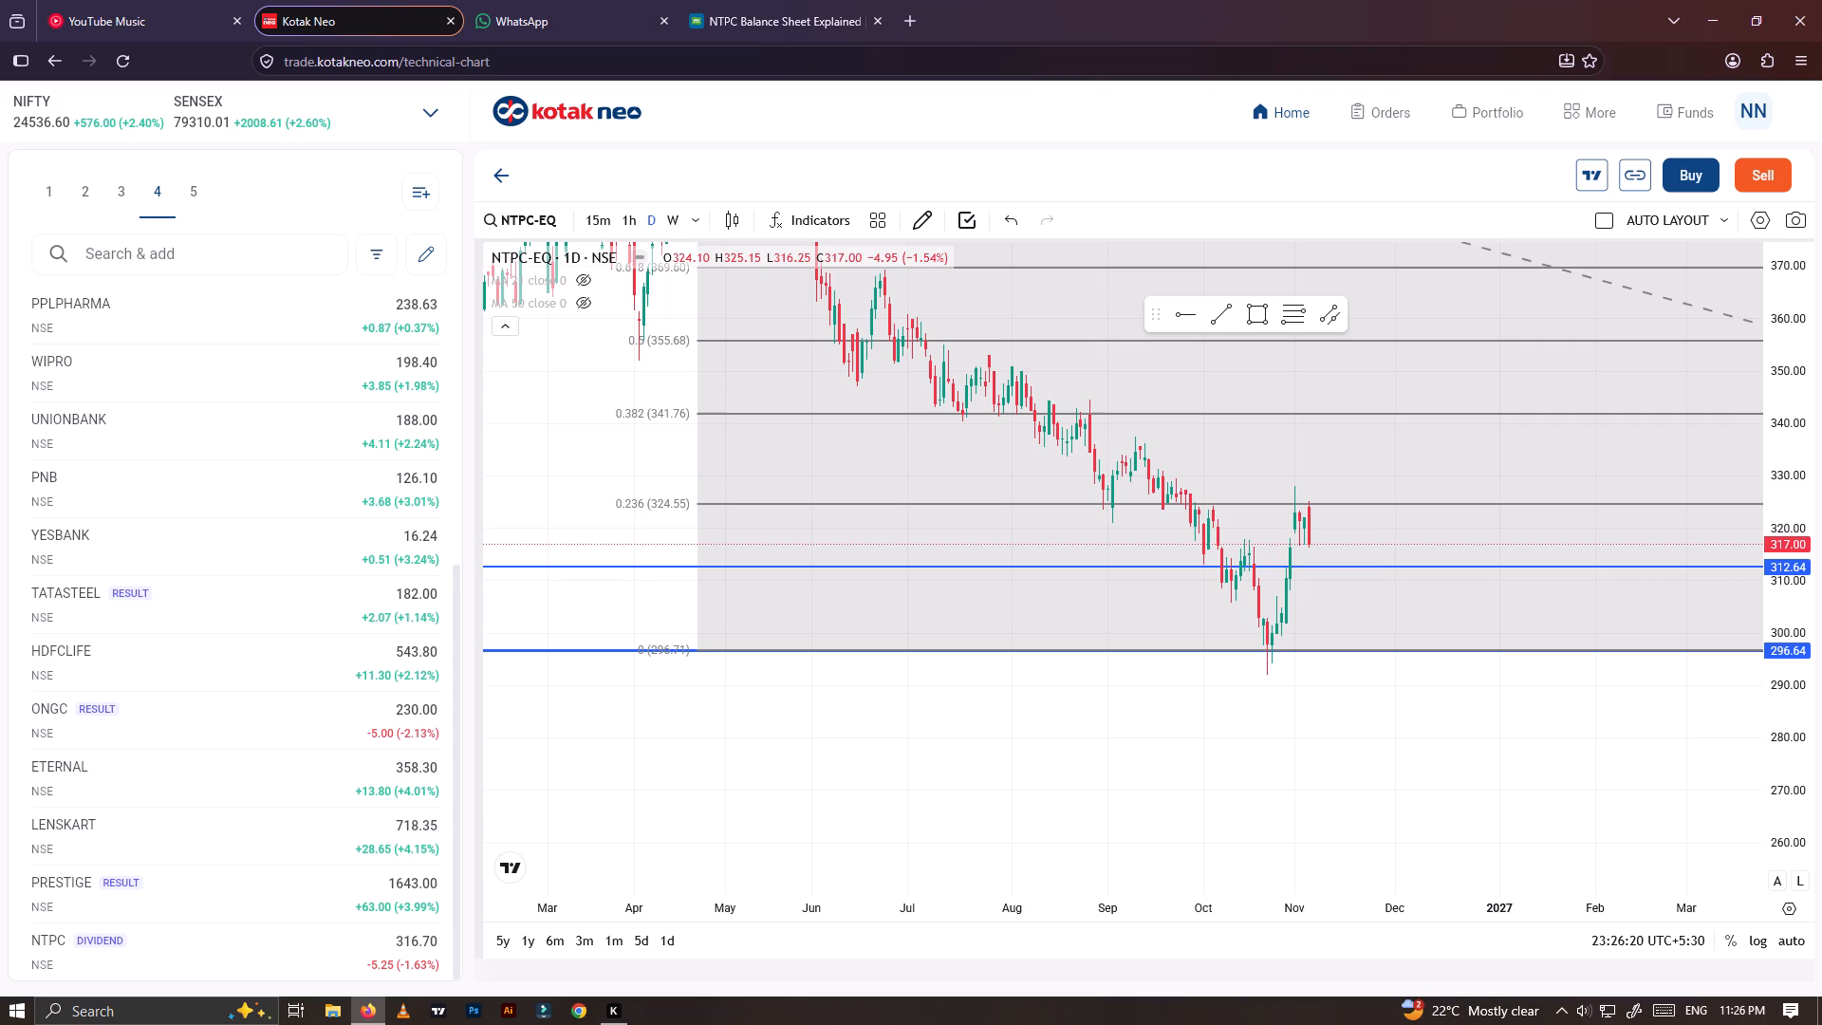
scroll(1805, 557, down, 5)
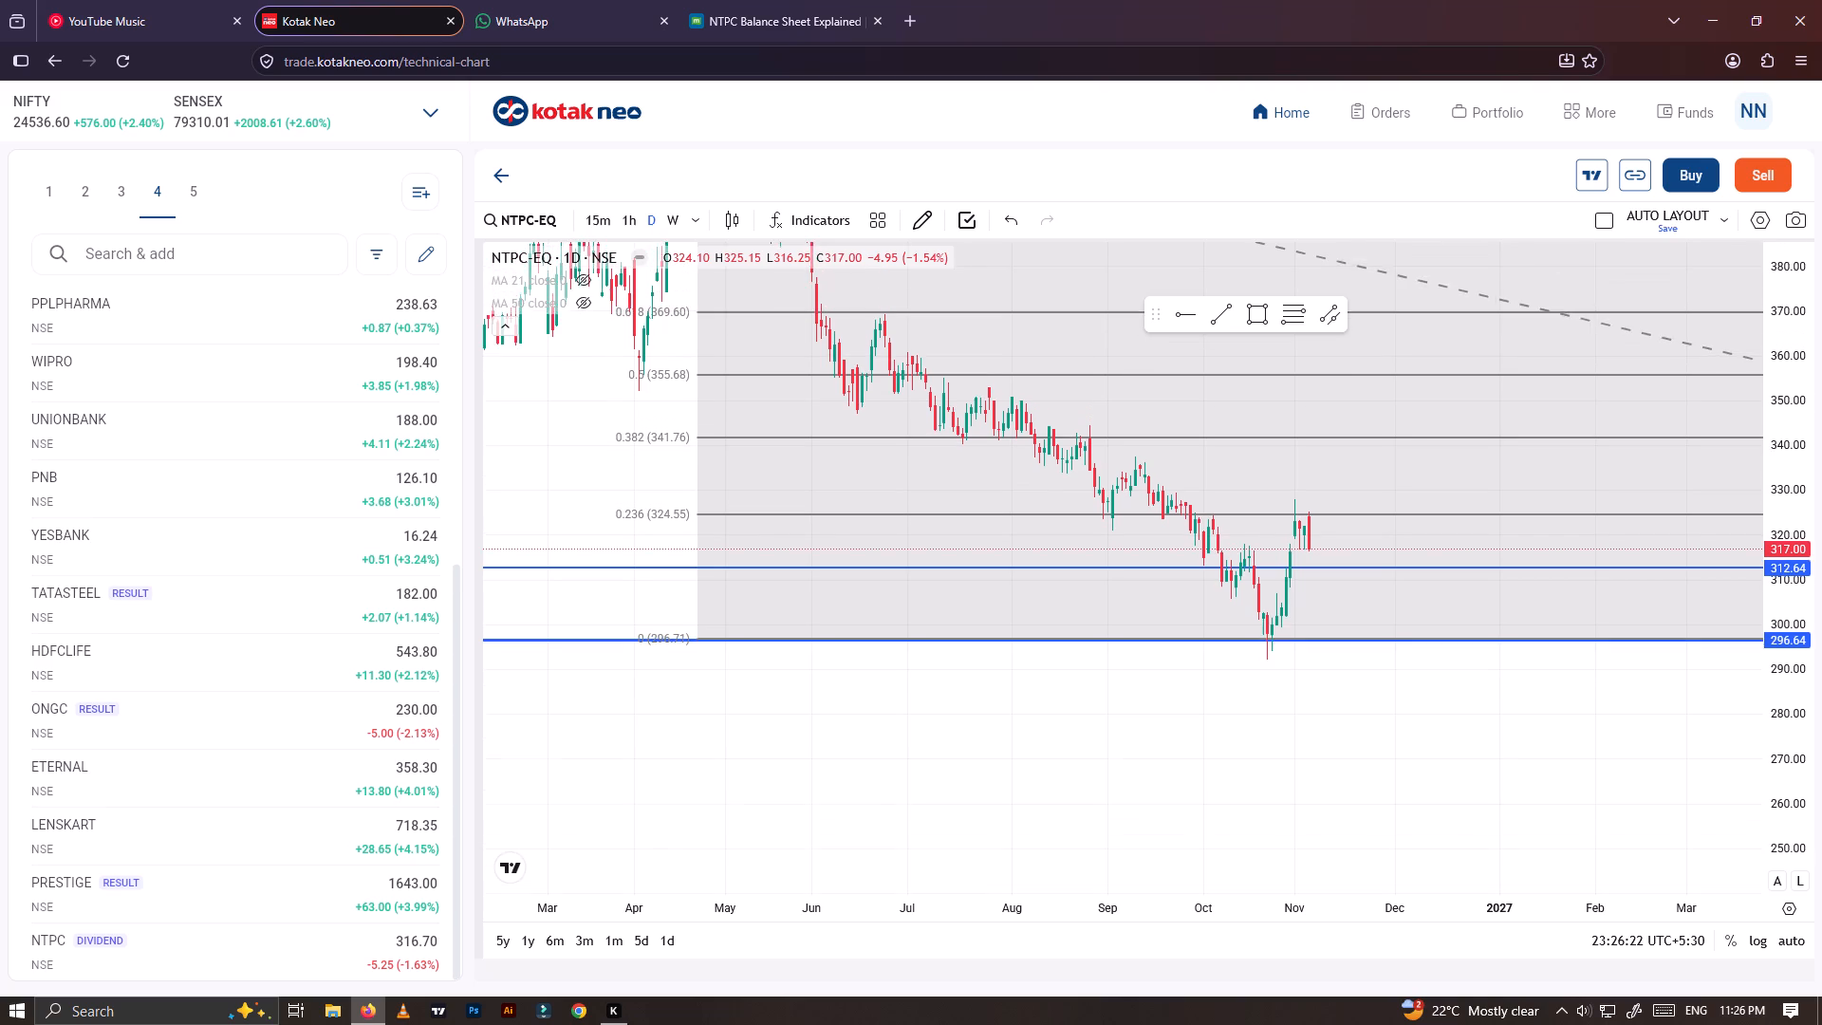
scroll(1805, 557, down, 11)
scroll(1130, 645, down, 7)
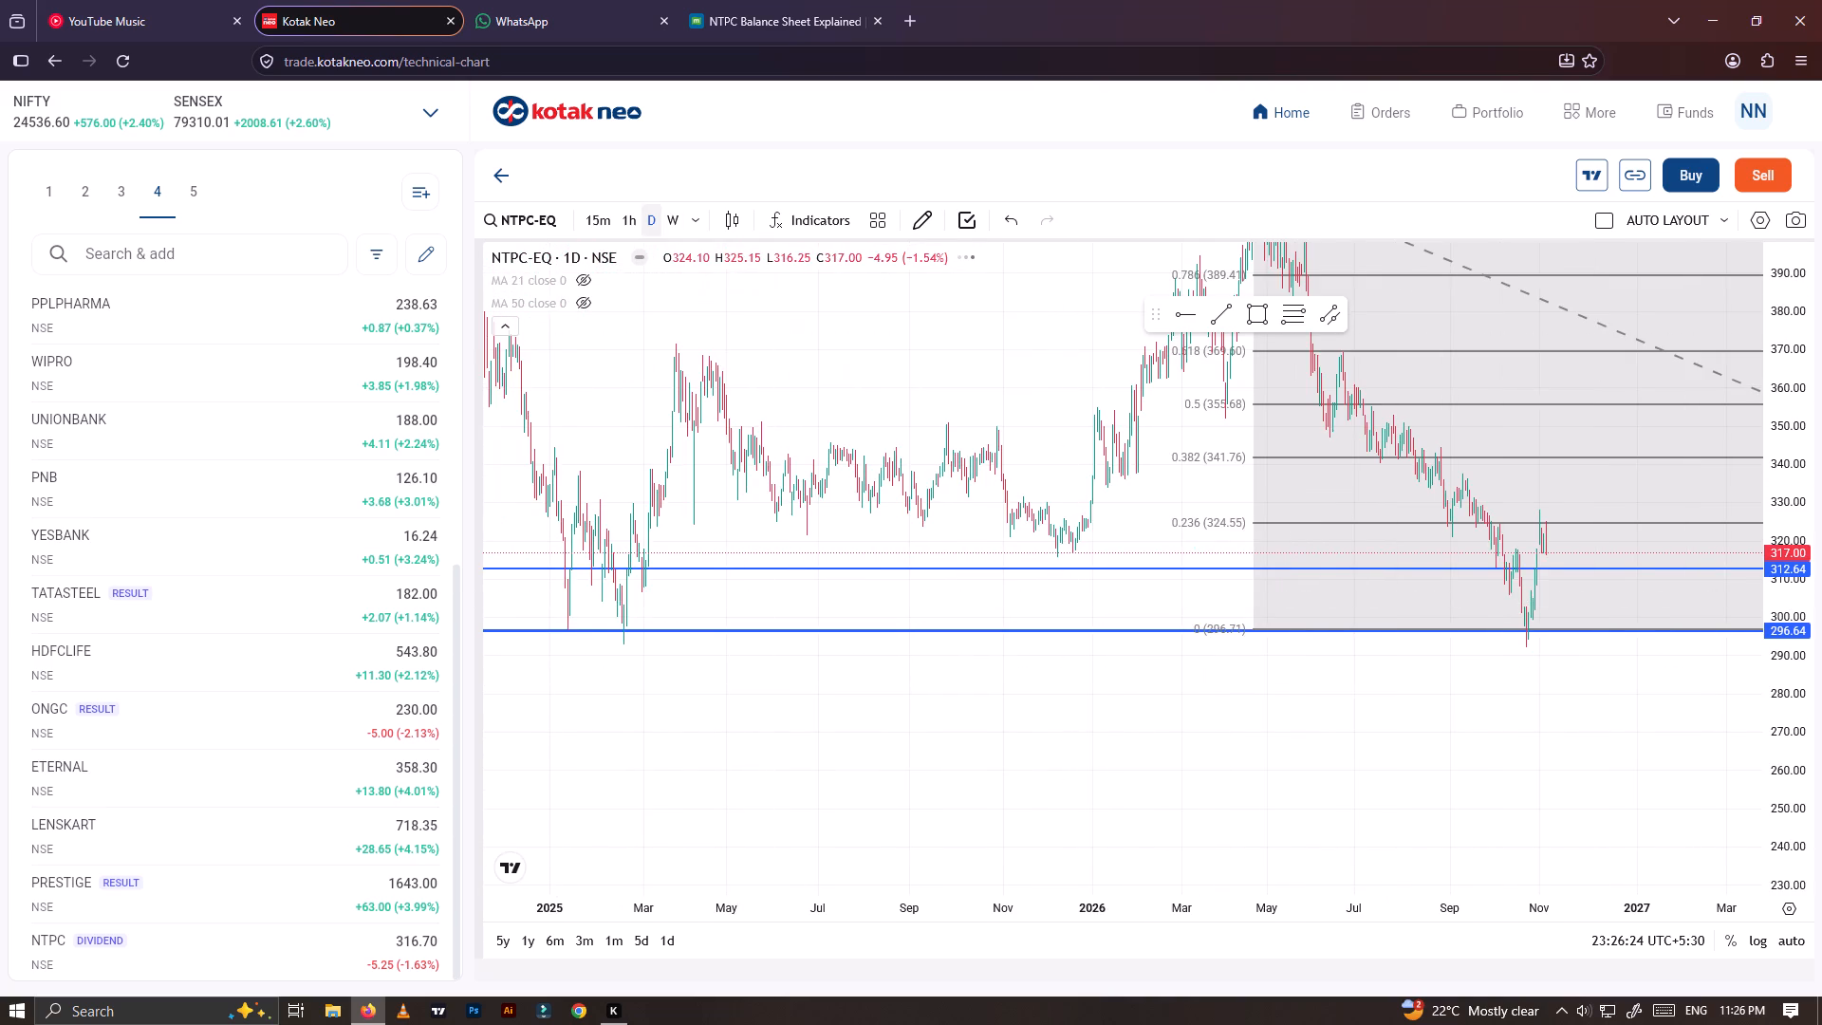
Examine the 312.64 line against NTPC's price history since 2022 on the weekly timeframe and select that line.
click(679, 221)
scroll(1212, 546, down, 7)
drag(1790, 306, 1796, 636)
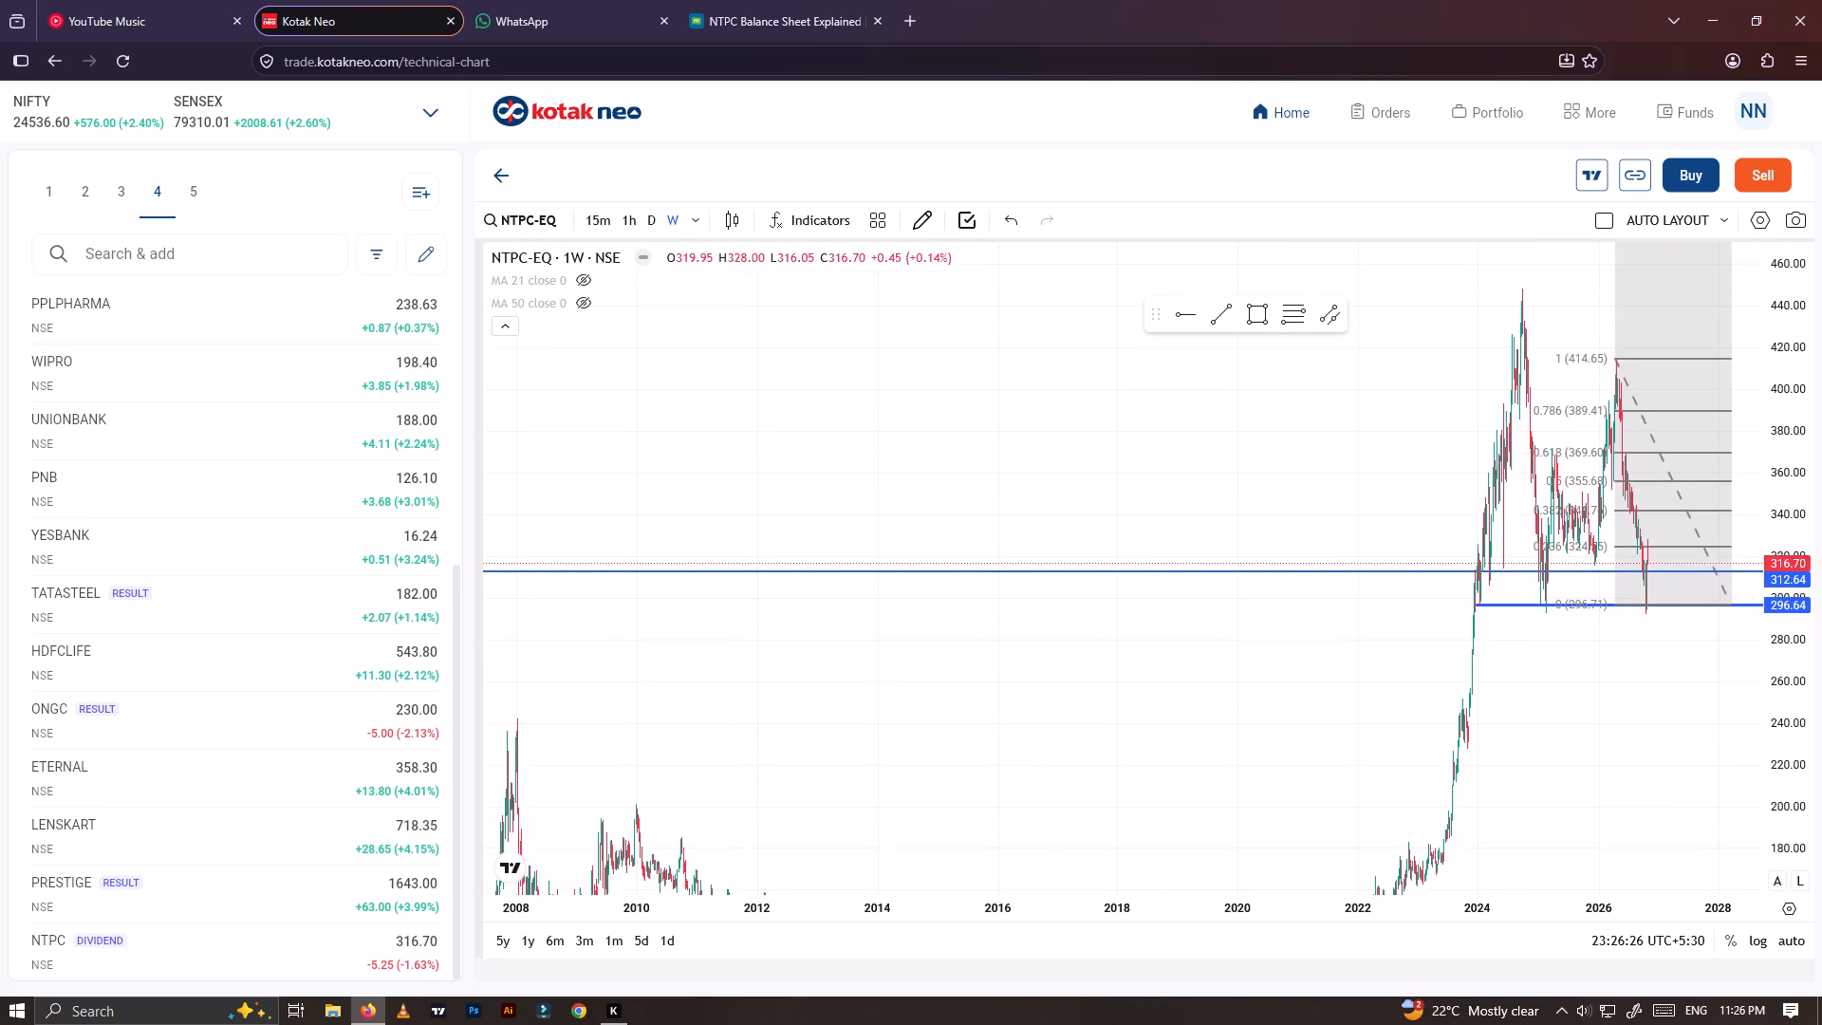
scroll(1580, 675, up, 6)
drag(1564, 687, 1175, 647)
scroll(1017, 628, up, 3)
drag(1016, 626, 1206, 678)
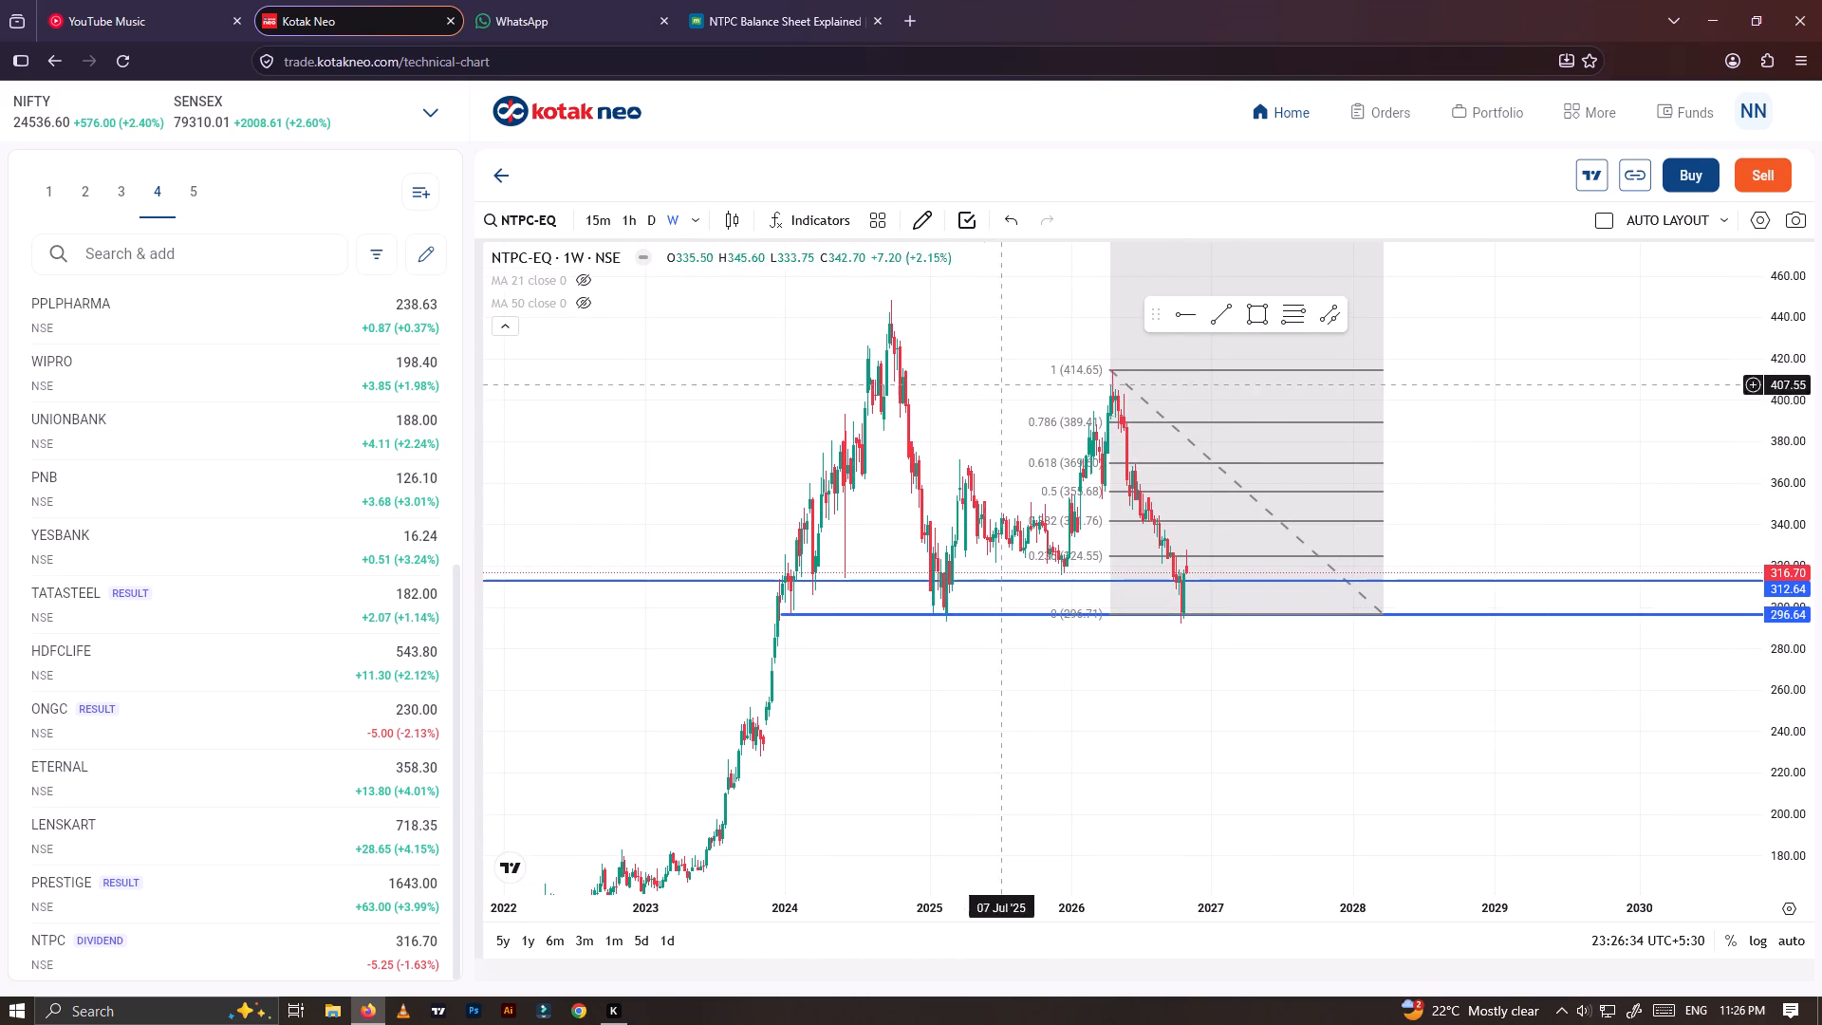
click(1235, 582)
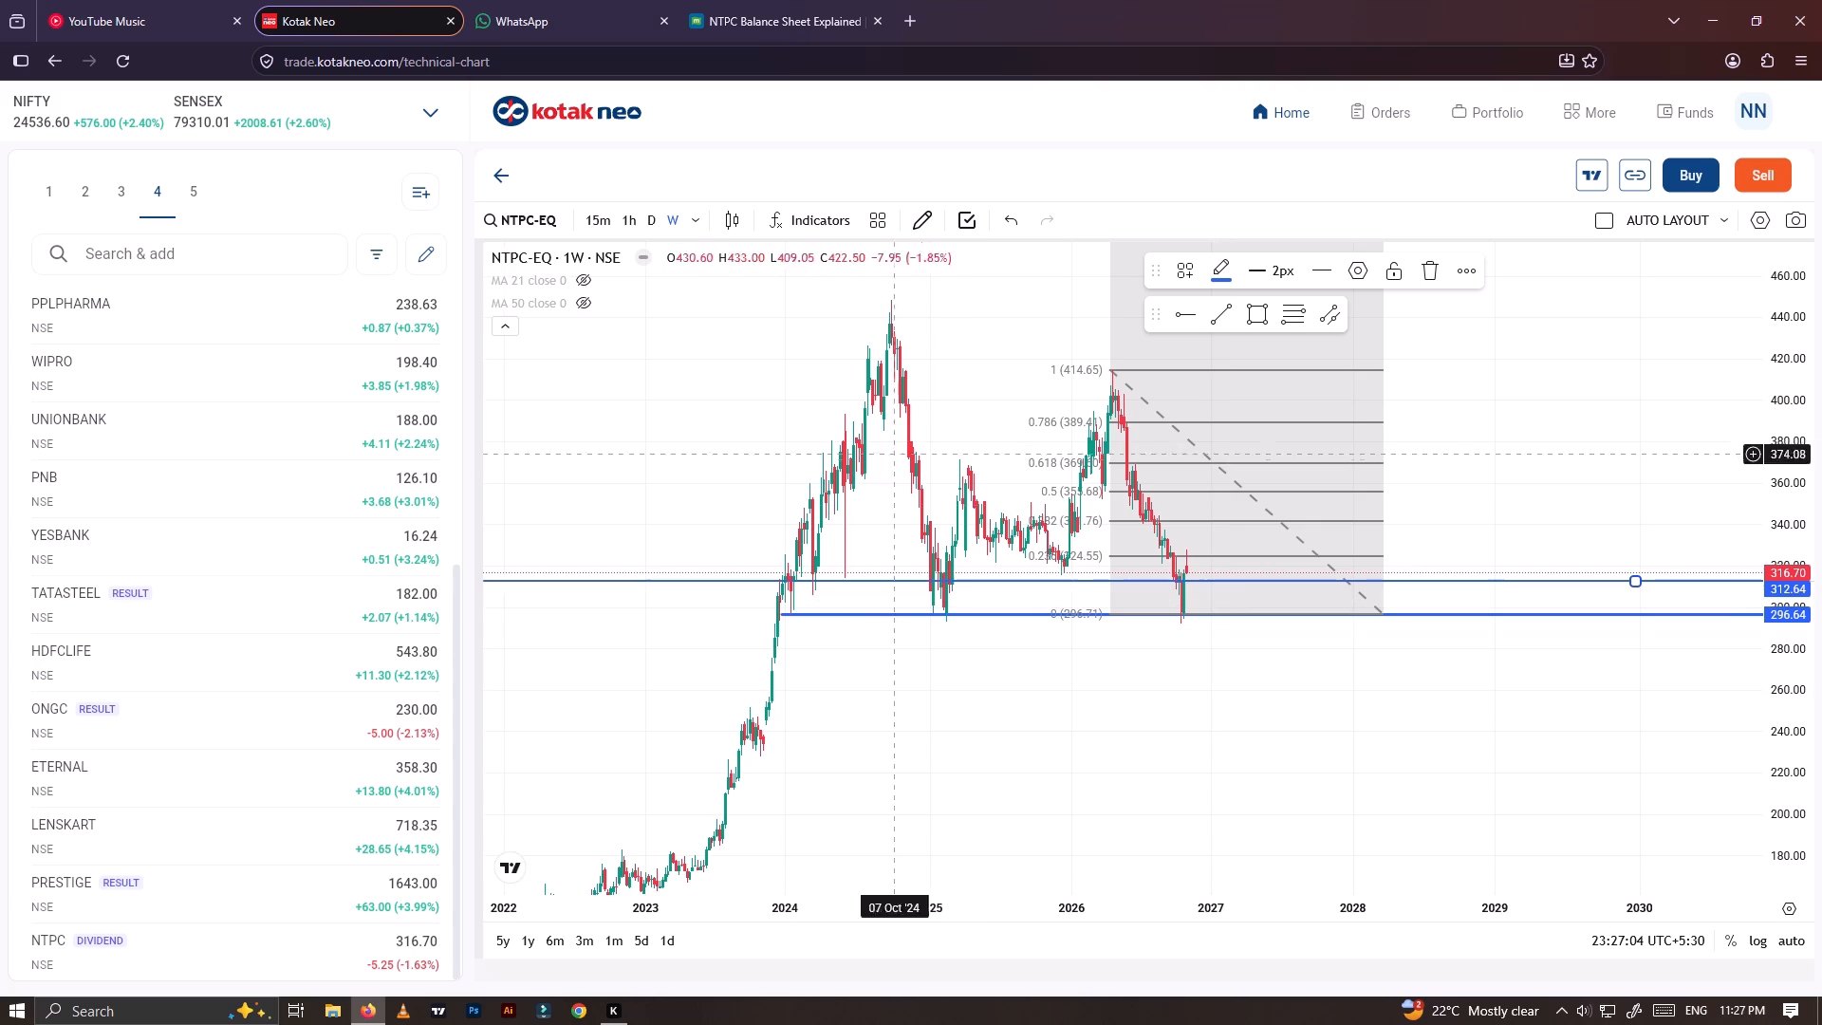
Open NTPC's stock details from watchlist 4 and review its dividend history under corporate events.
scroll(163, 894, down, 5)
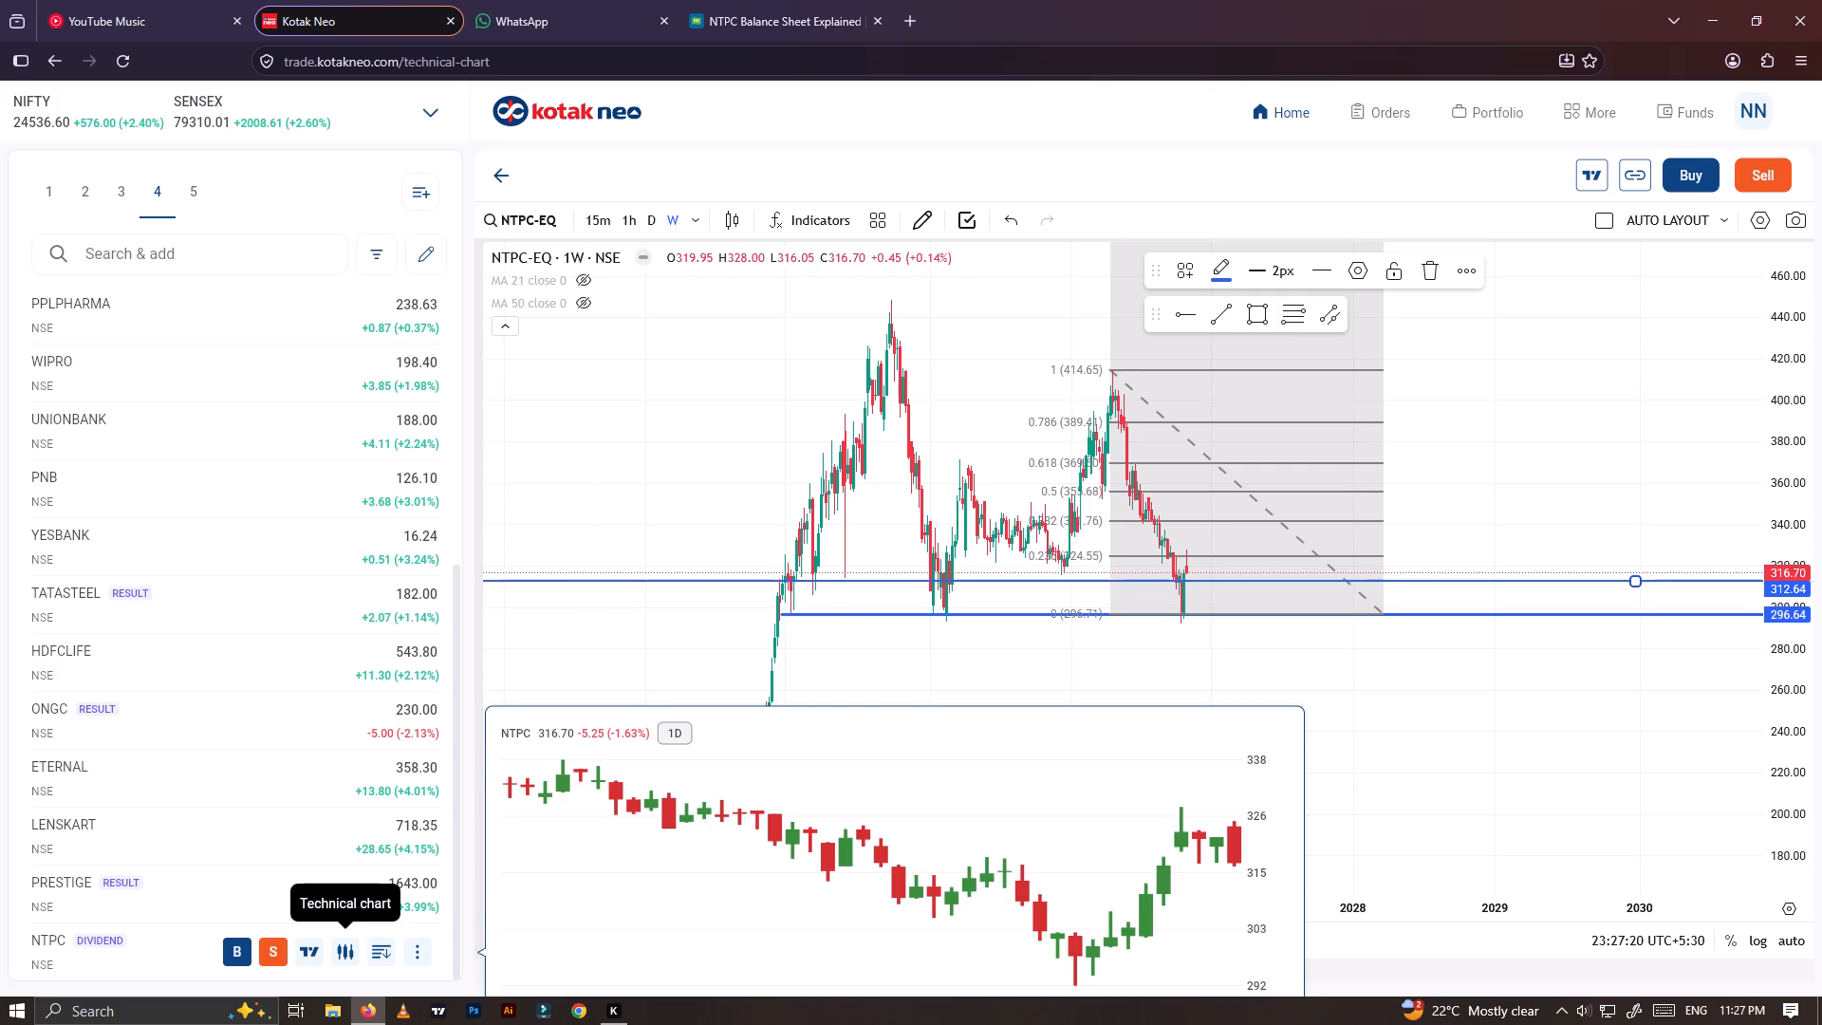
click(109, 941)
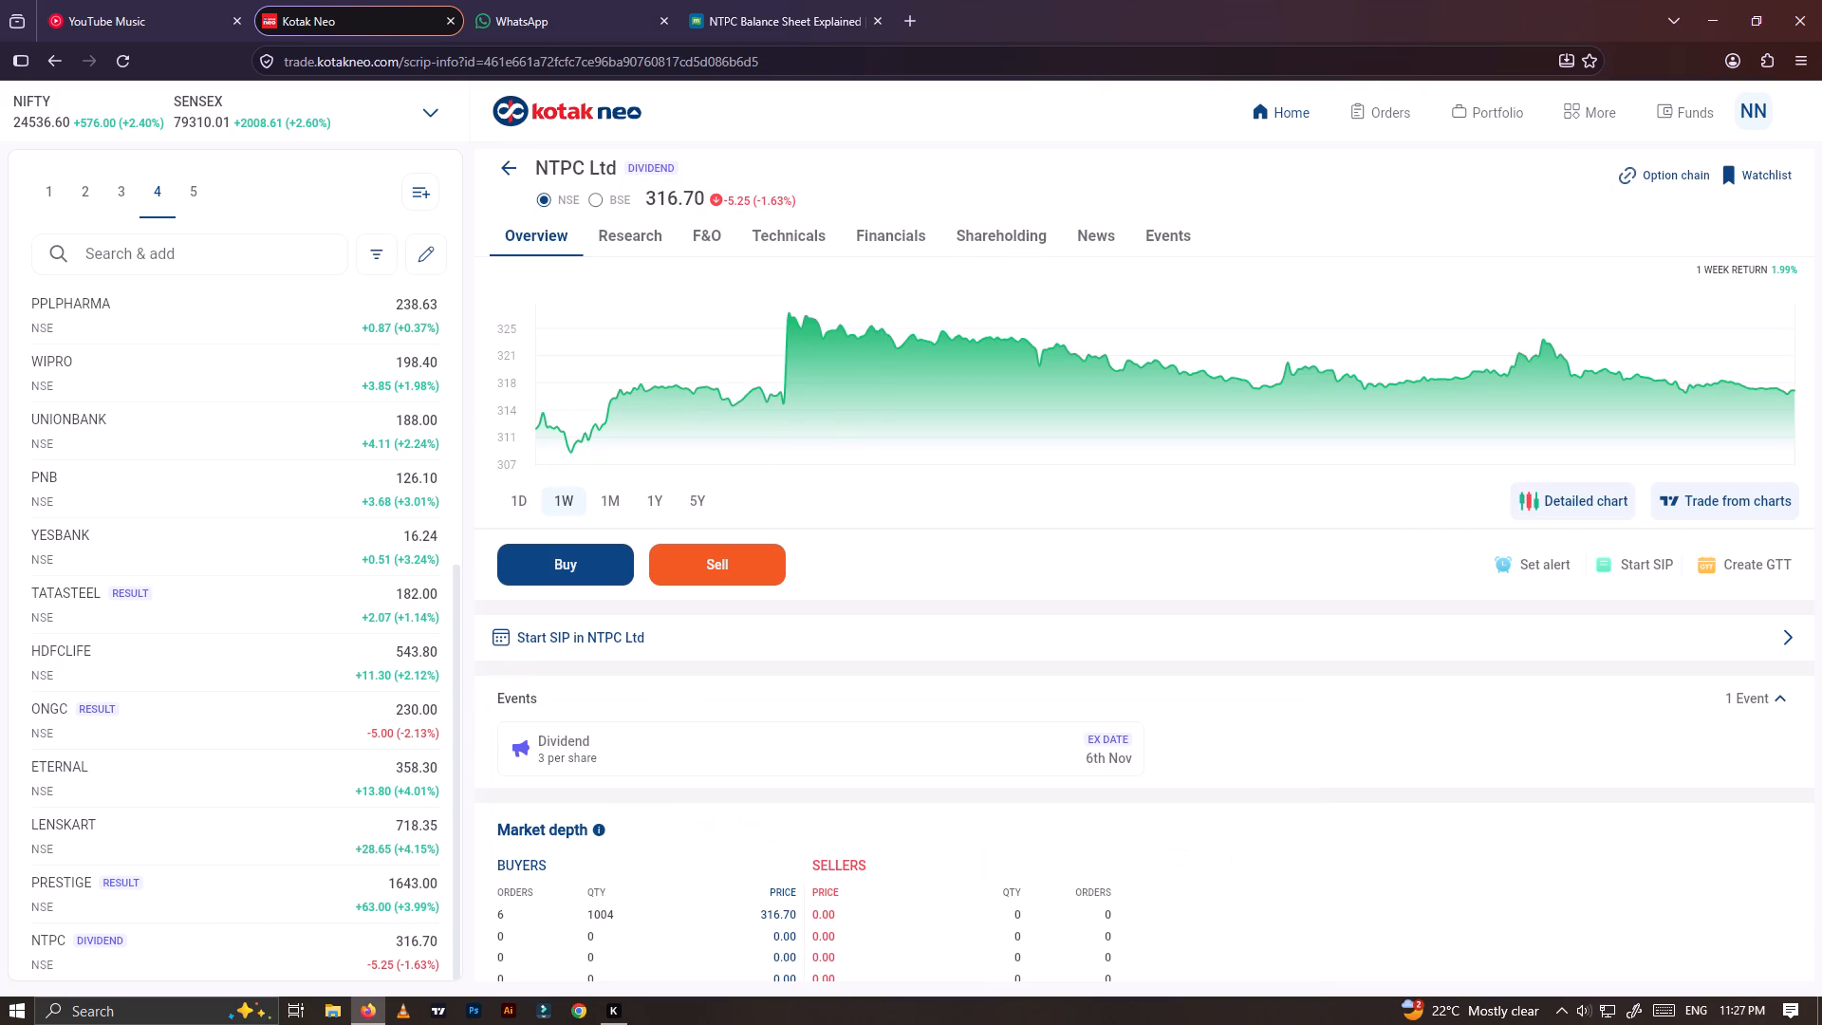
click(1166, 229)
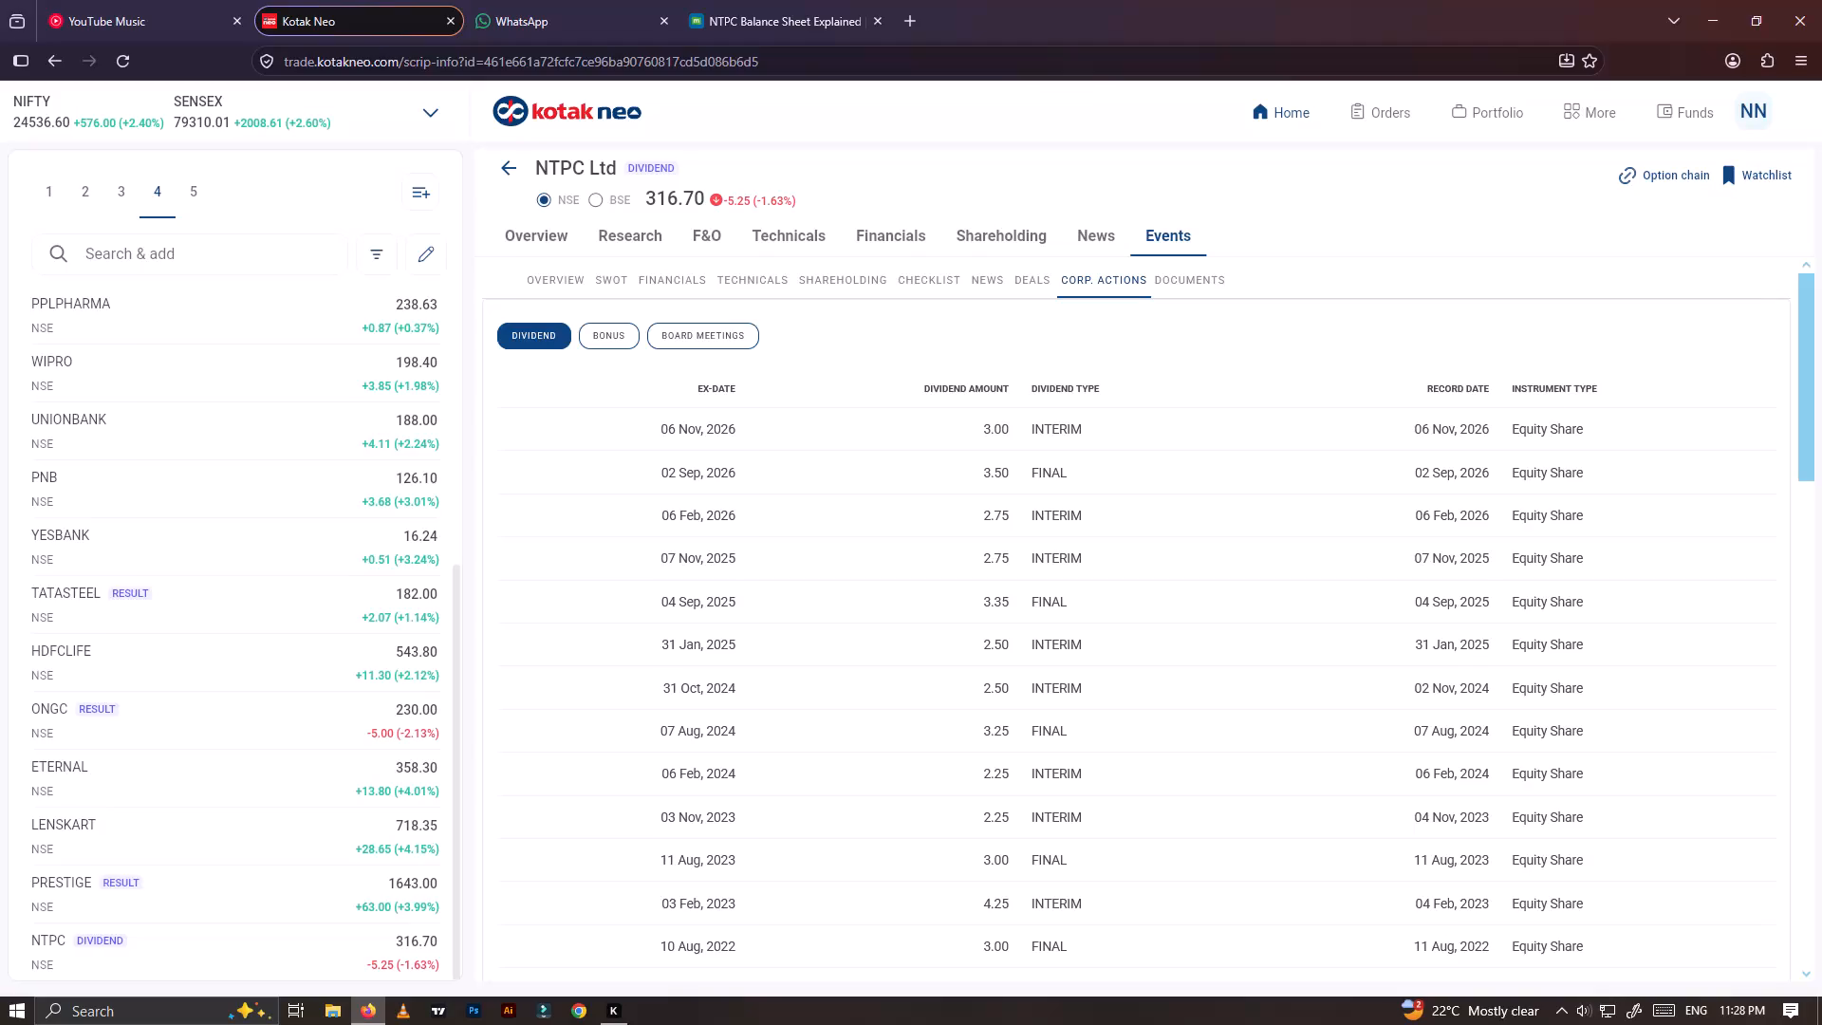
Open the POWERGRID chart from watchlist 4.
scroll(314, 761, down, 4)
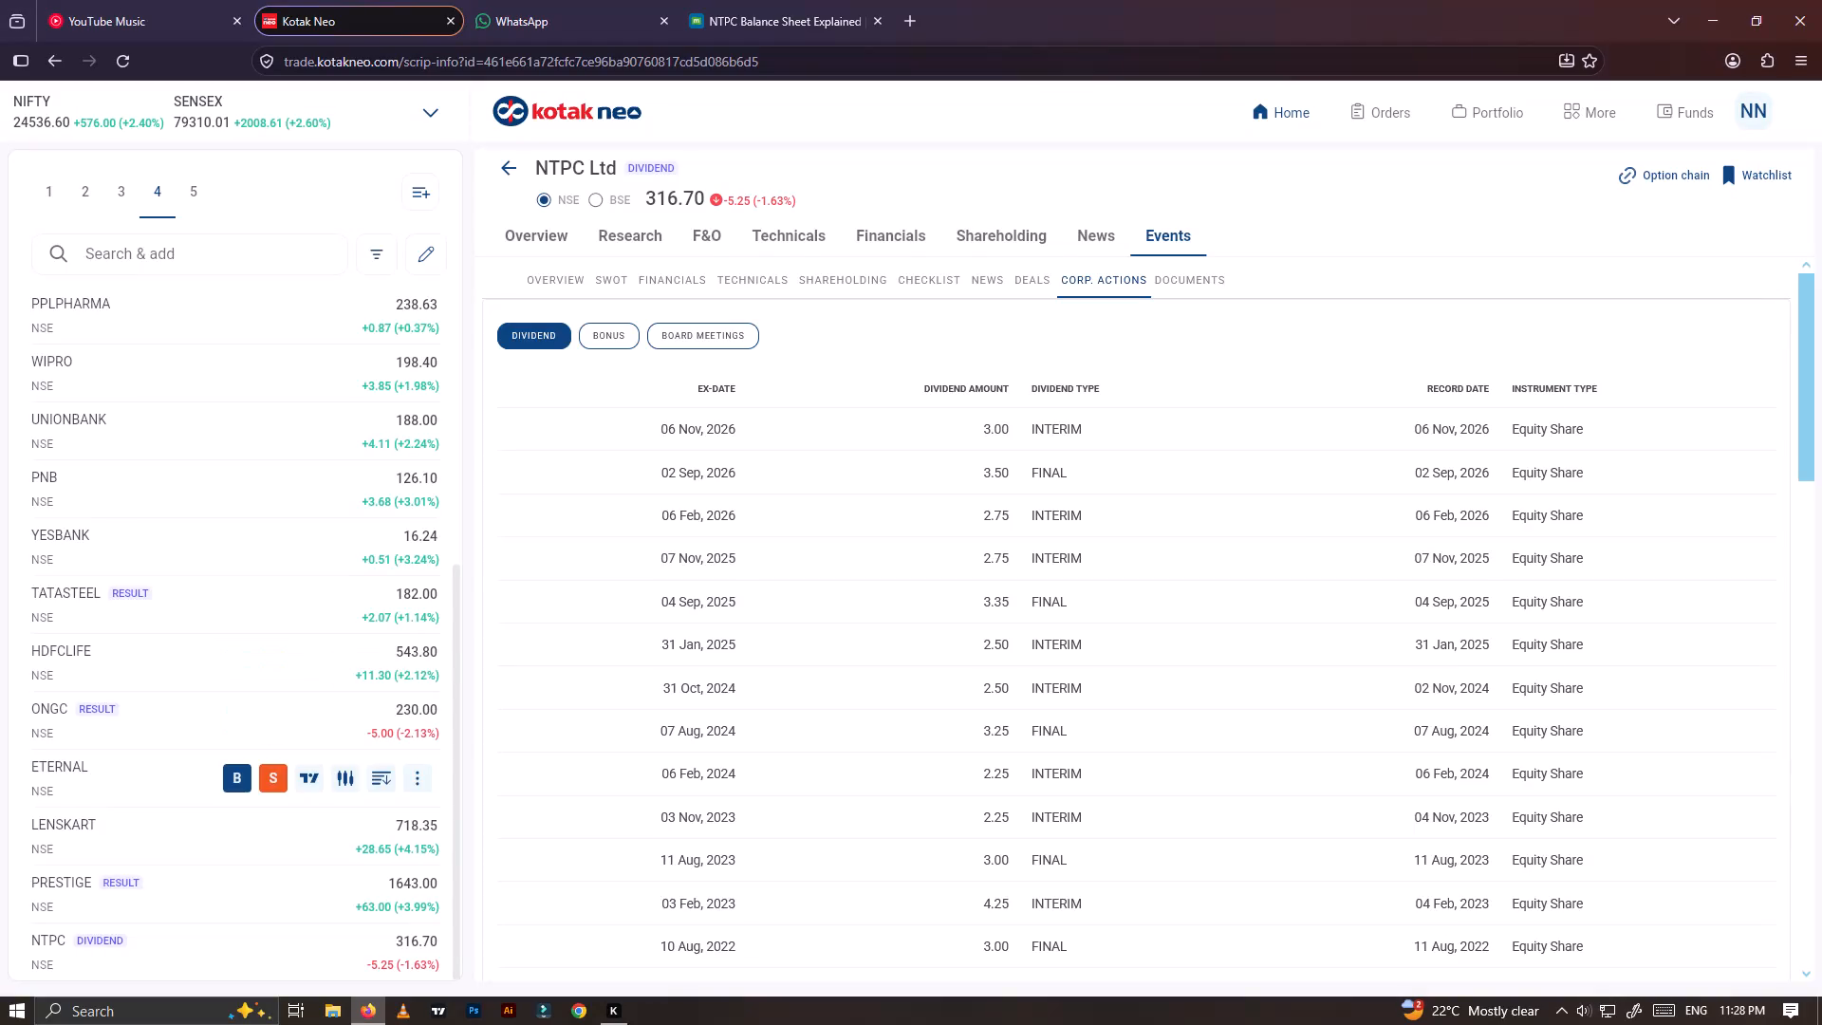
scroll(313, 762, down, 1)
scroll(263, 872, up, 6)
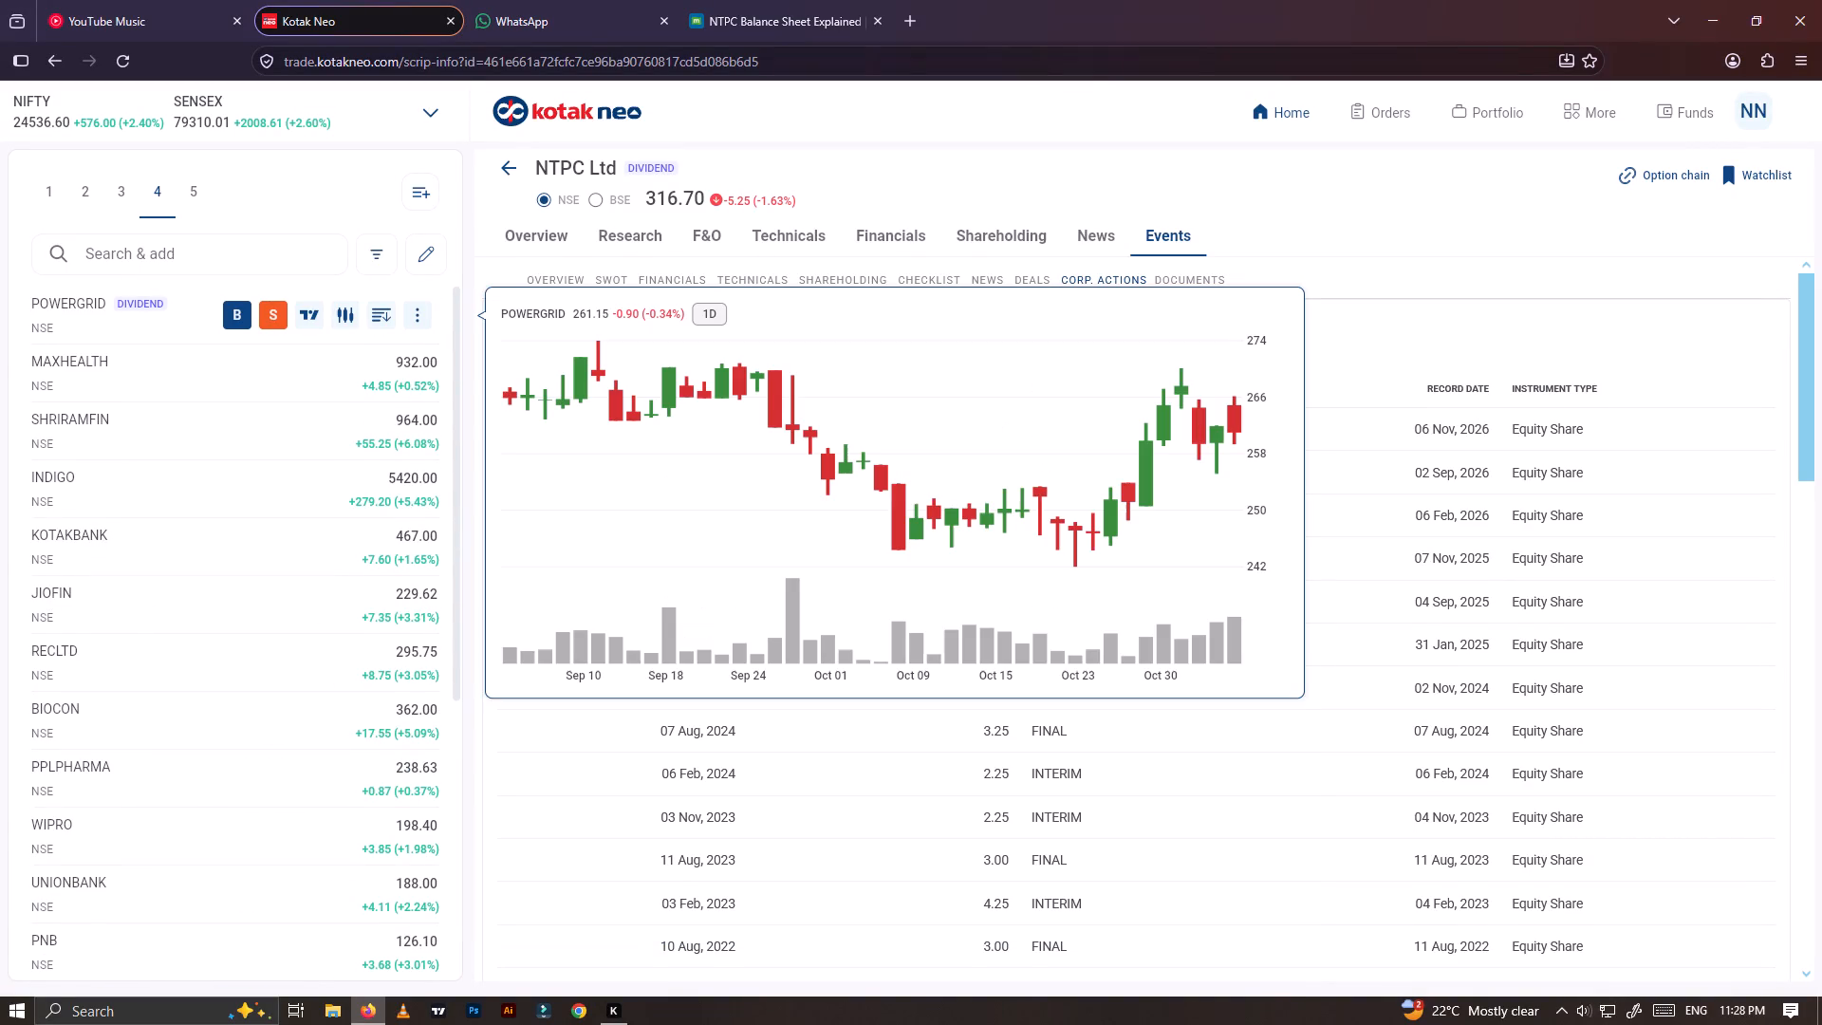
double_click(344, 306)
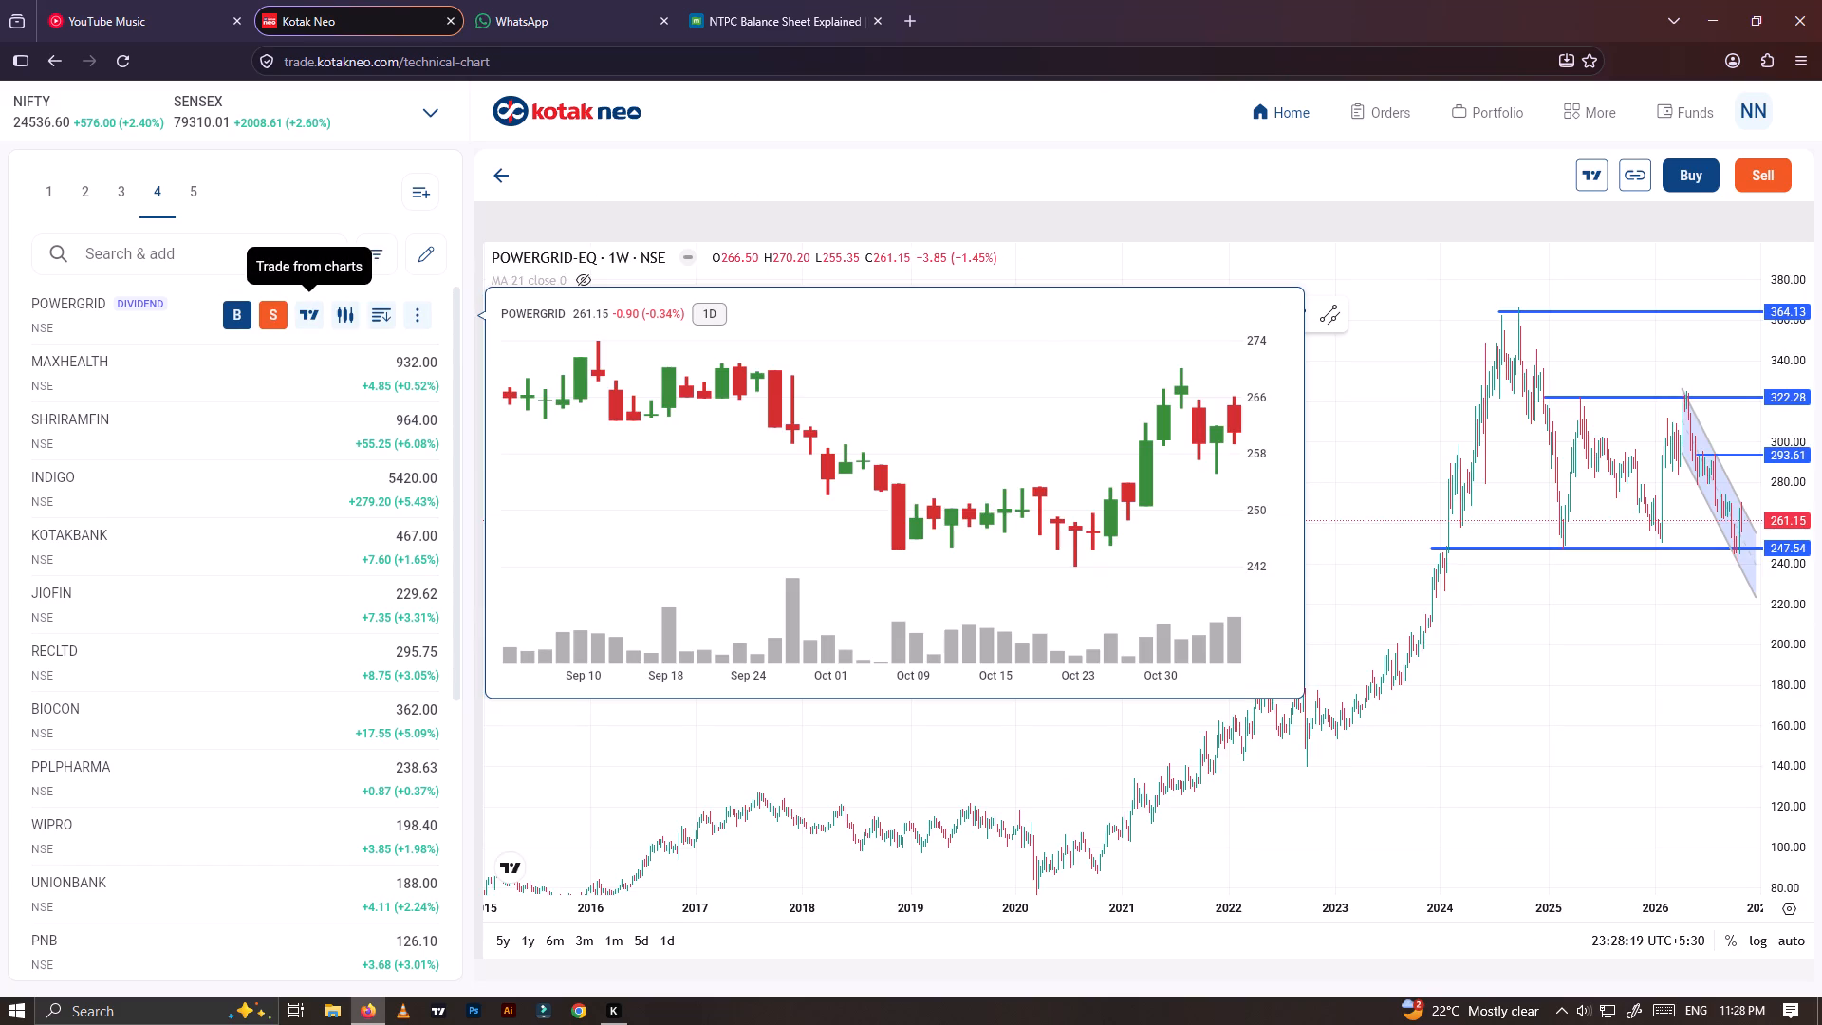
Open POWERGRID's stock details from the watchlist and bring up its corporate events.
double_click(415, 323)
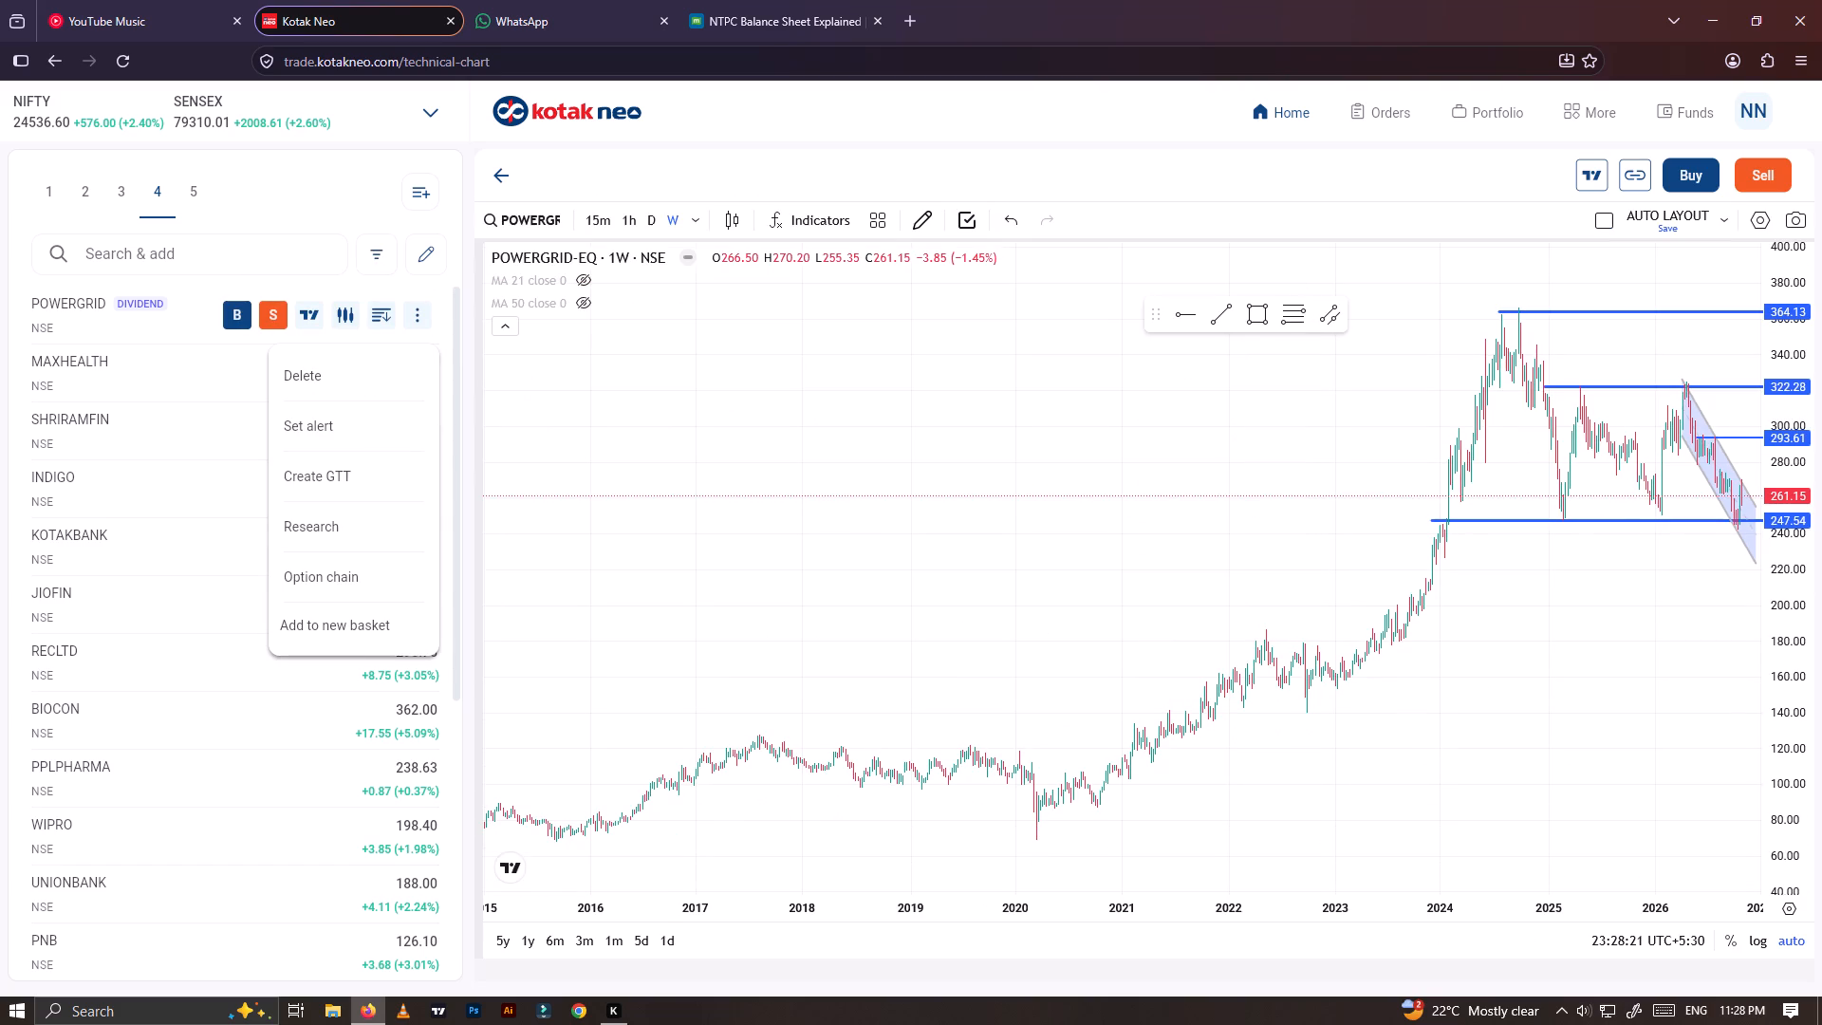
click(131, 300)
click(131, 300)
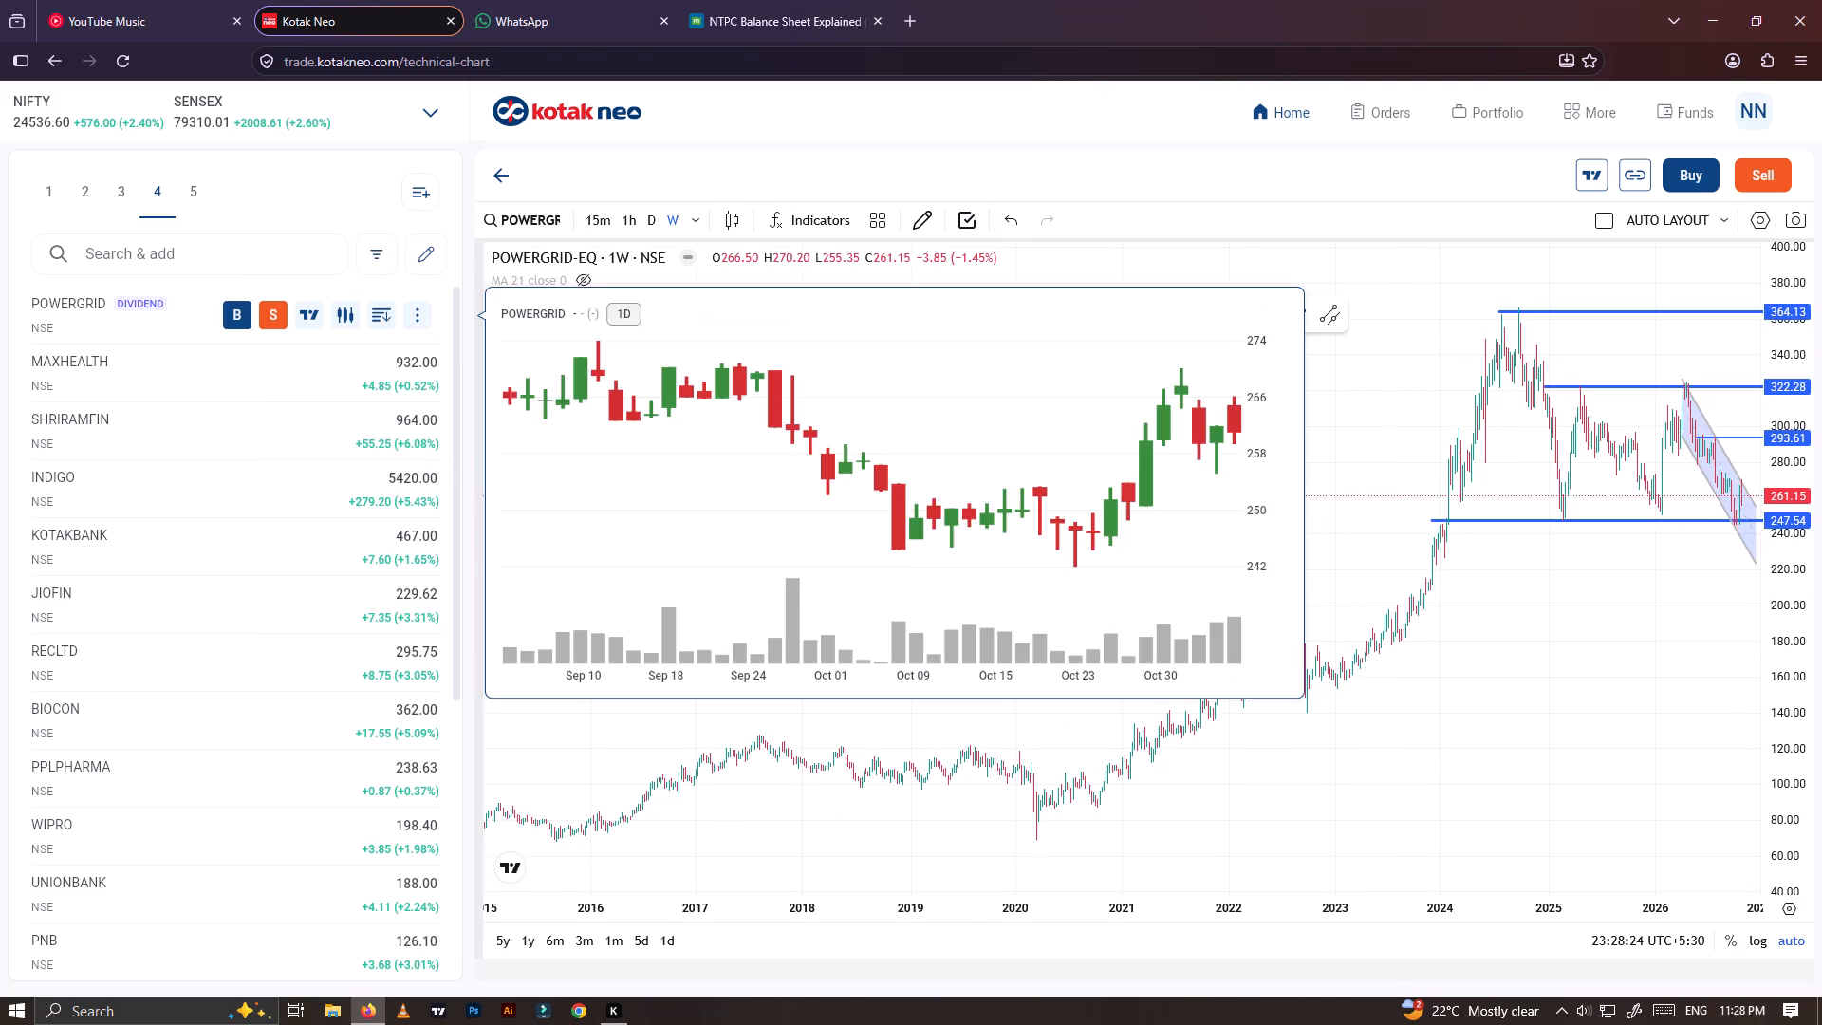
click(129, 299)
click(1153, 241)
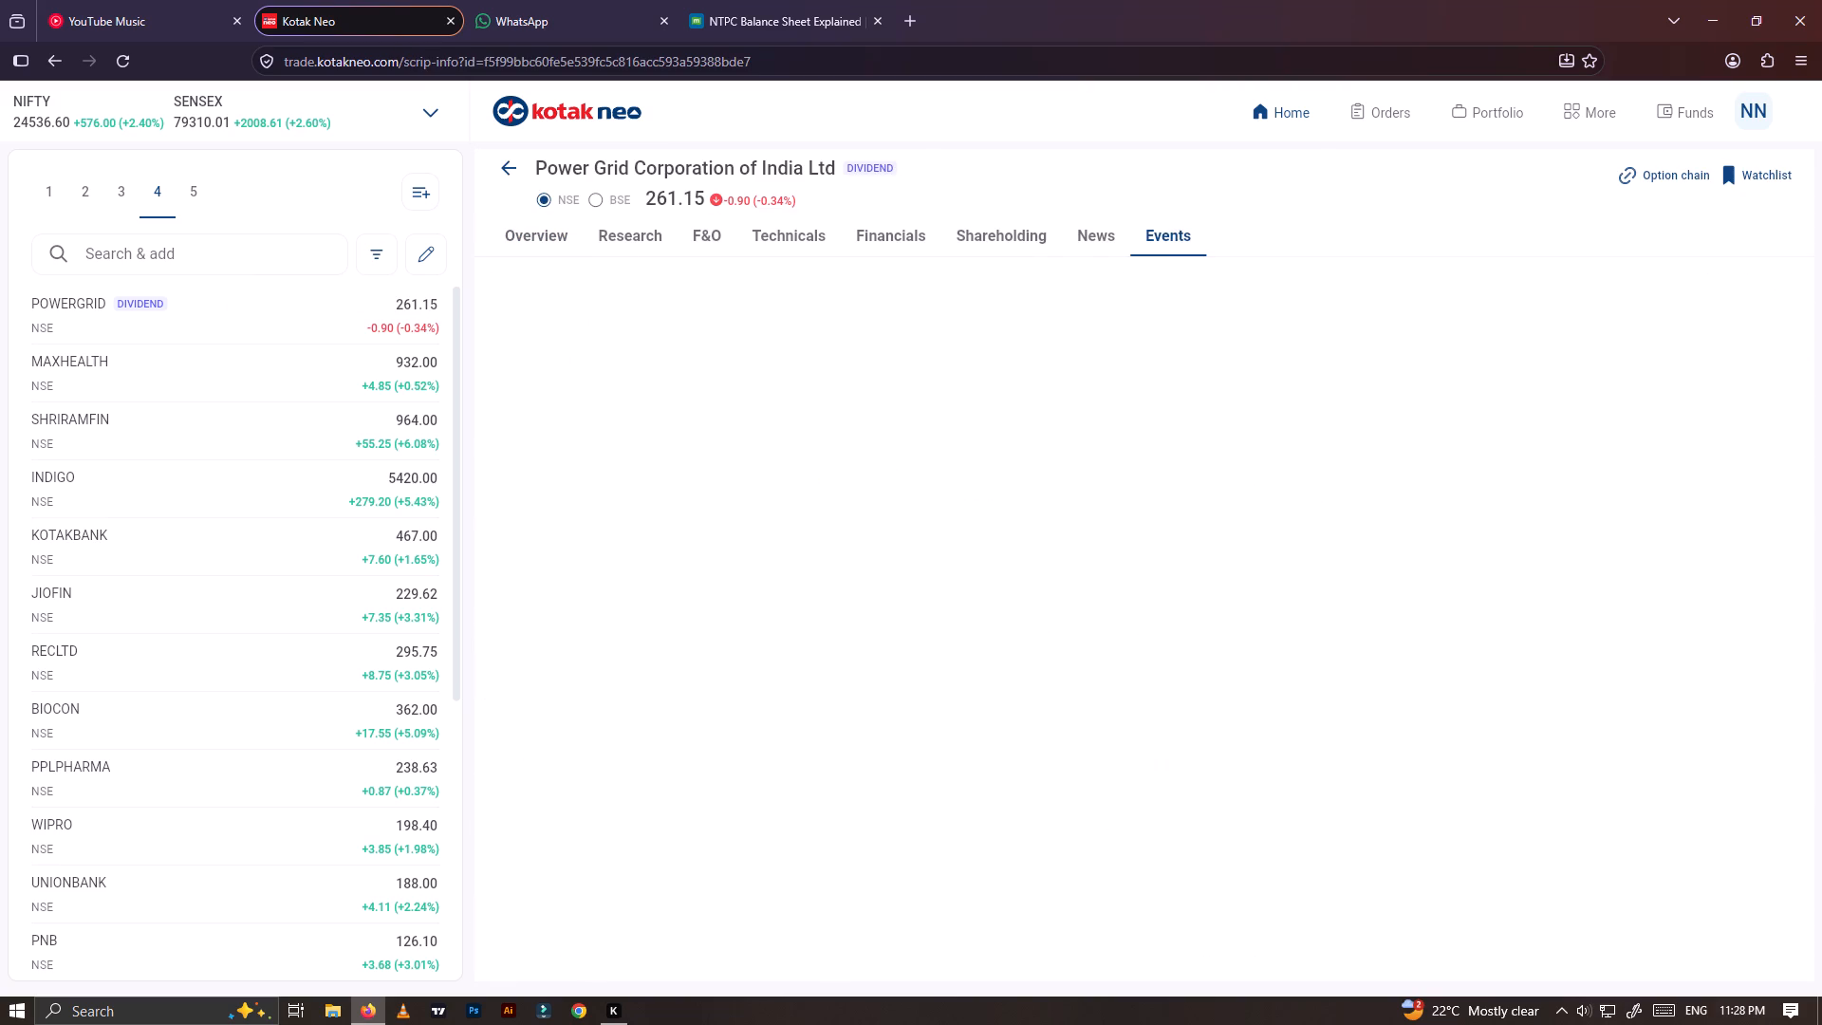
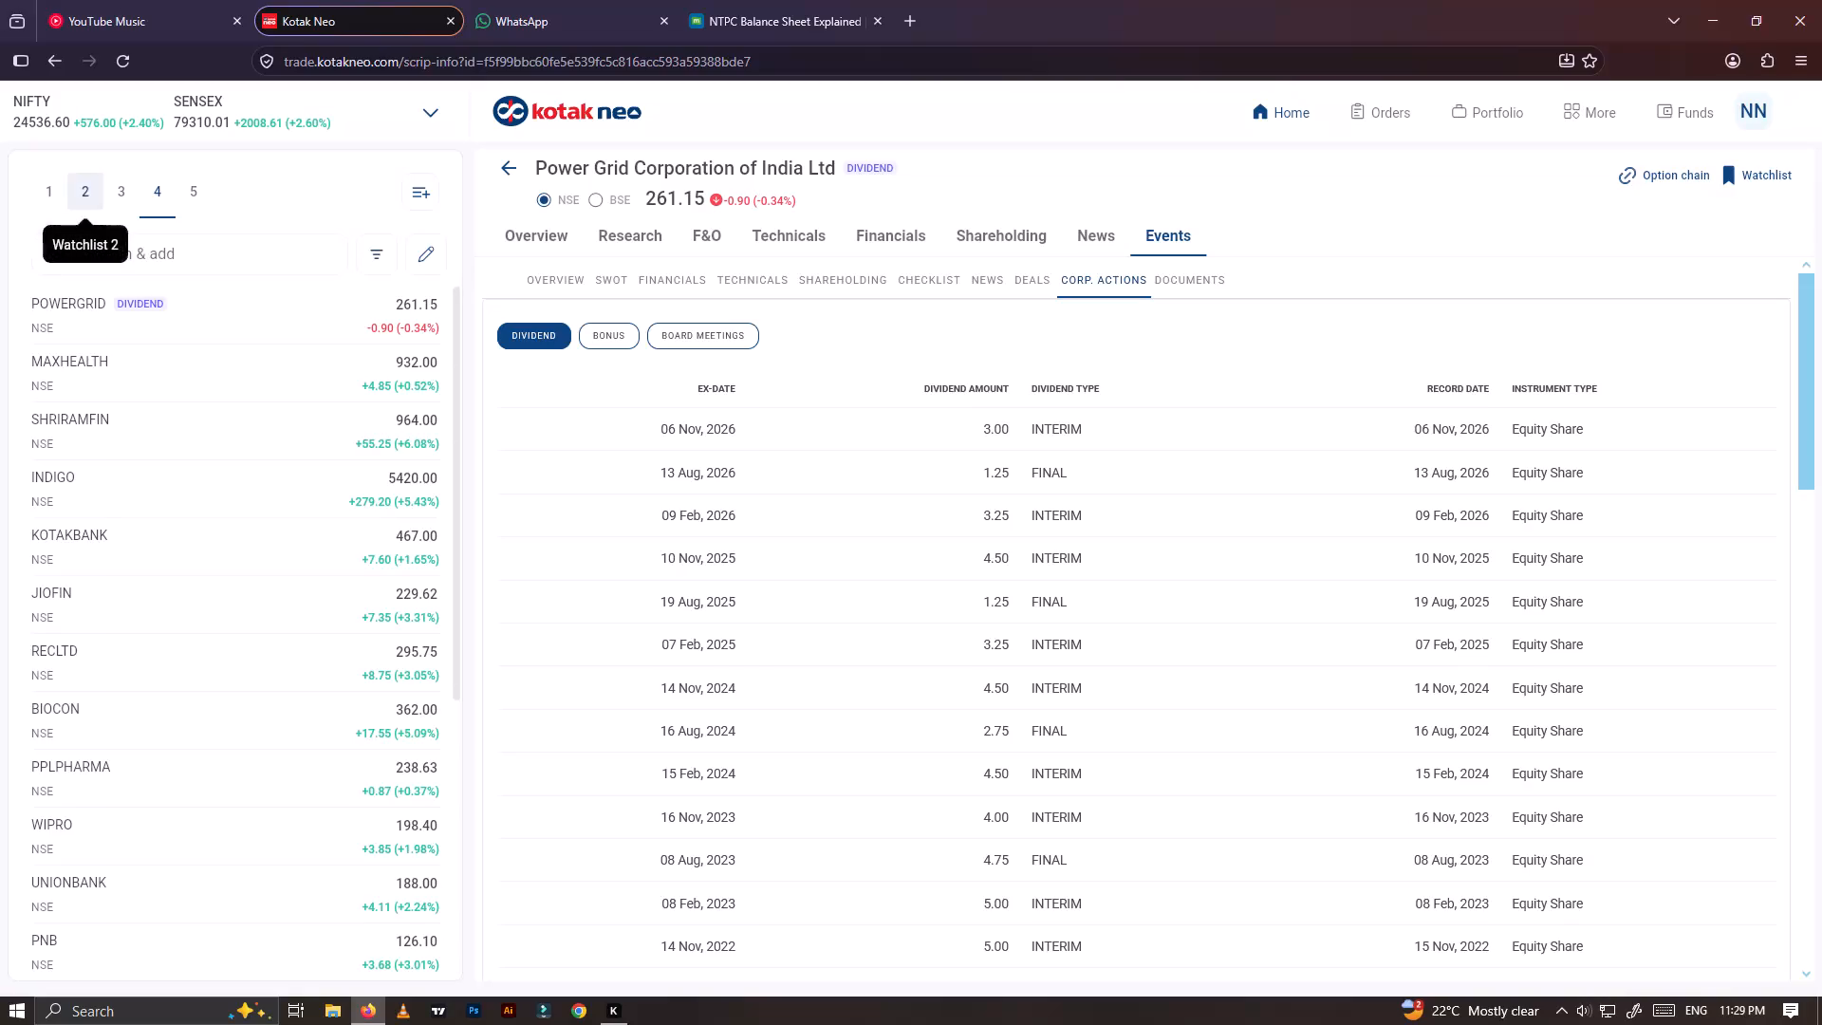
Open the NIFTY chart from watchlist 1.
click(47, 187)
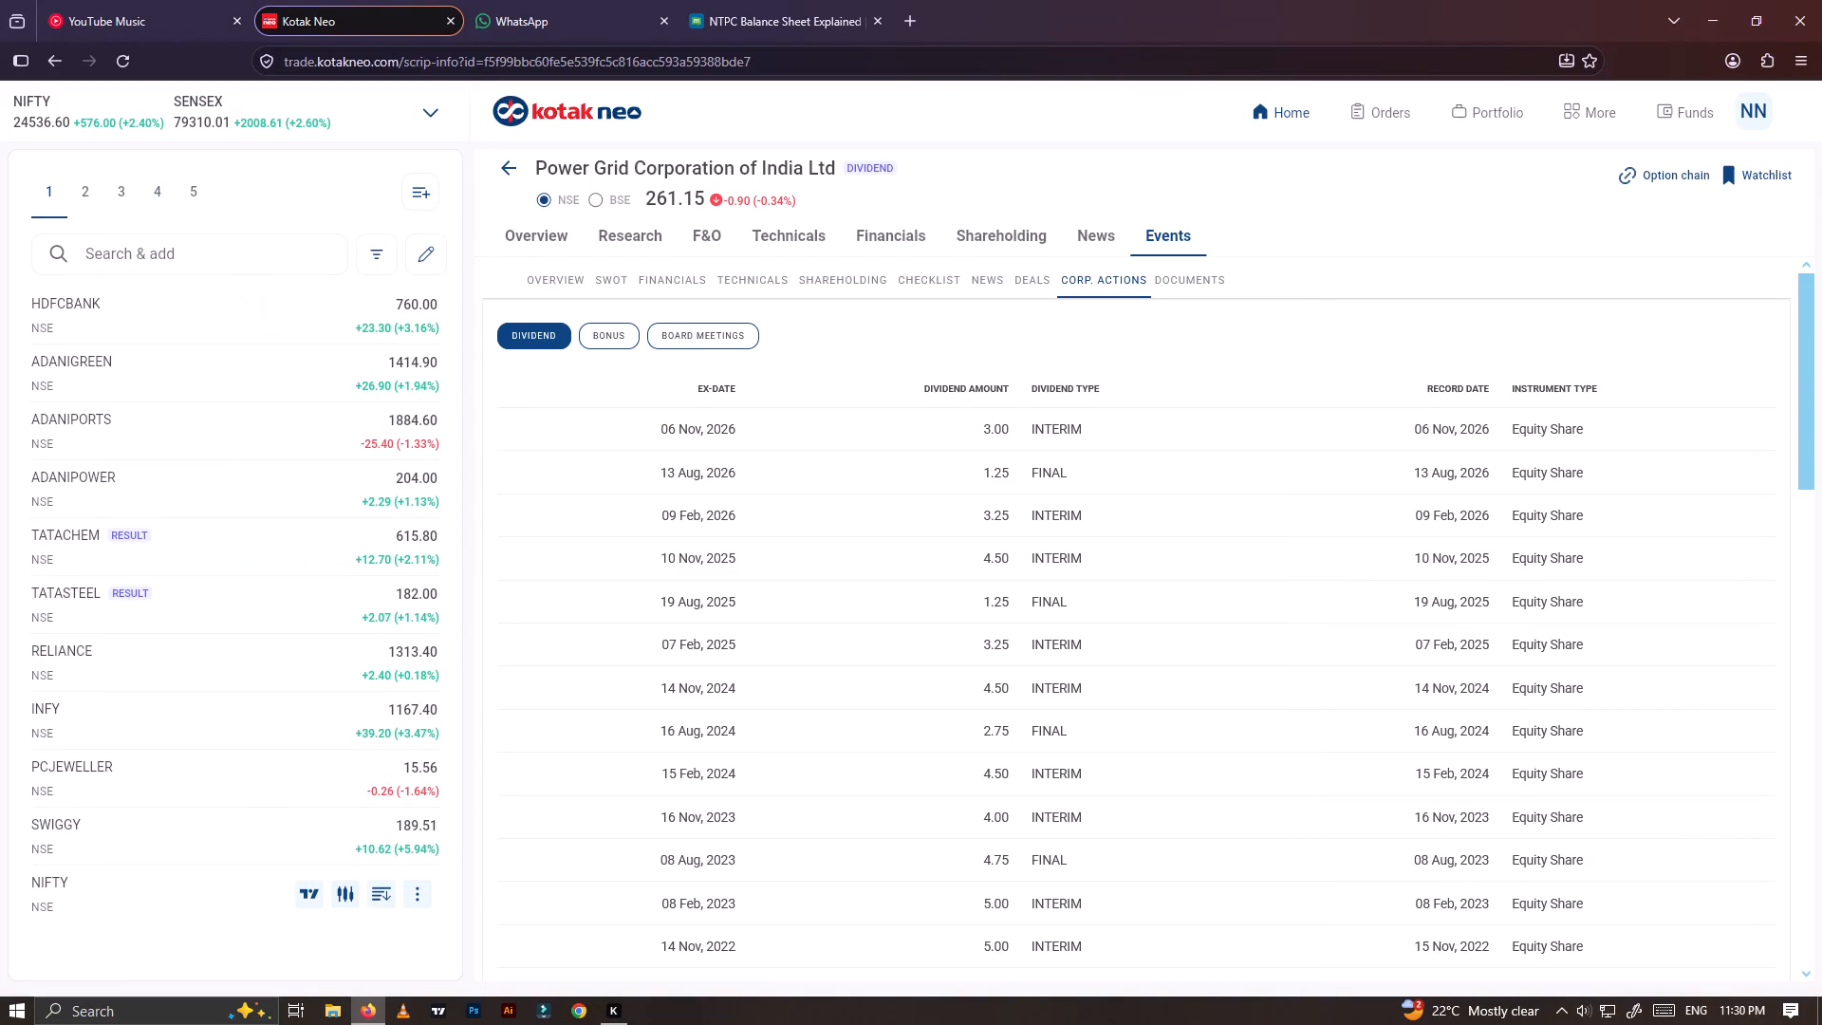
click(341, 898)
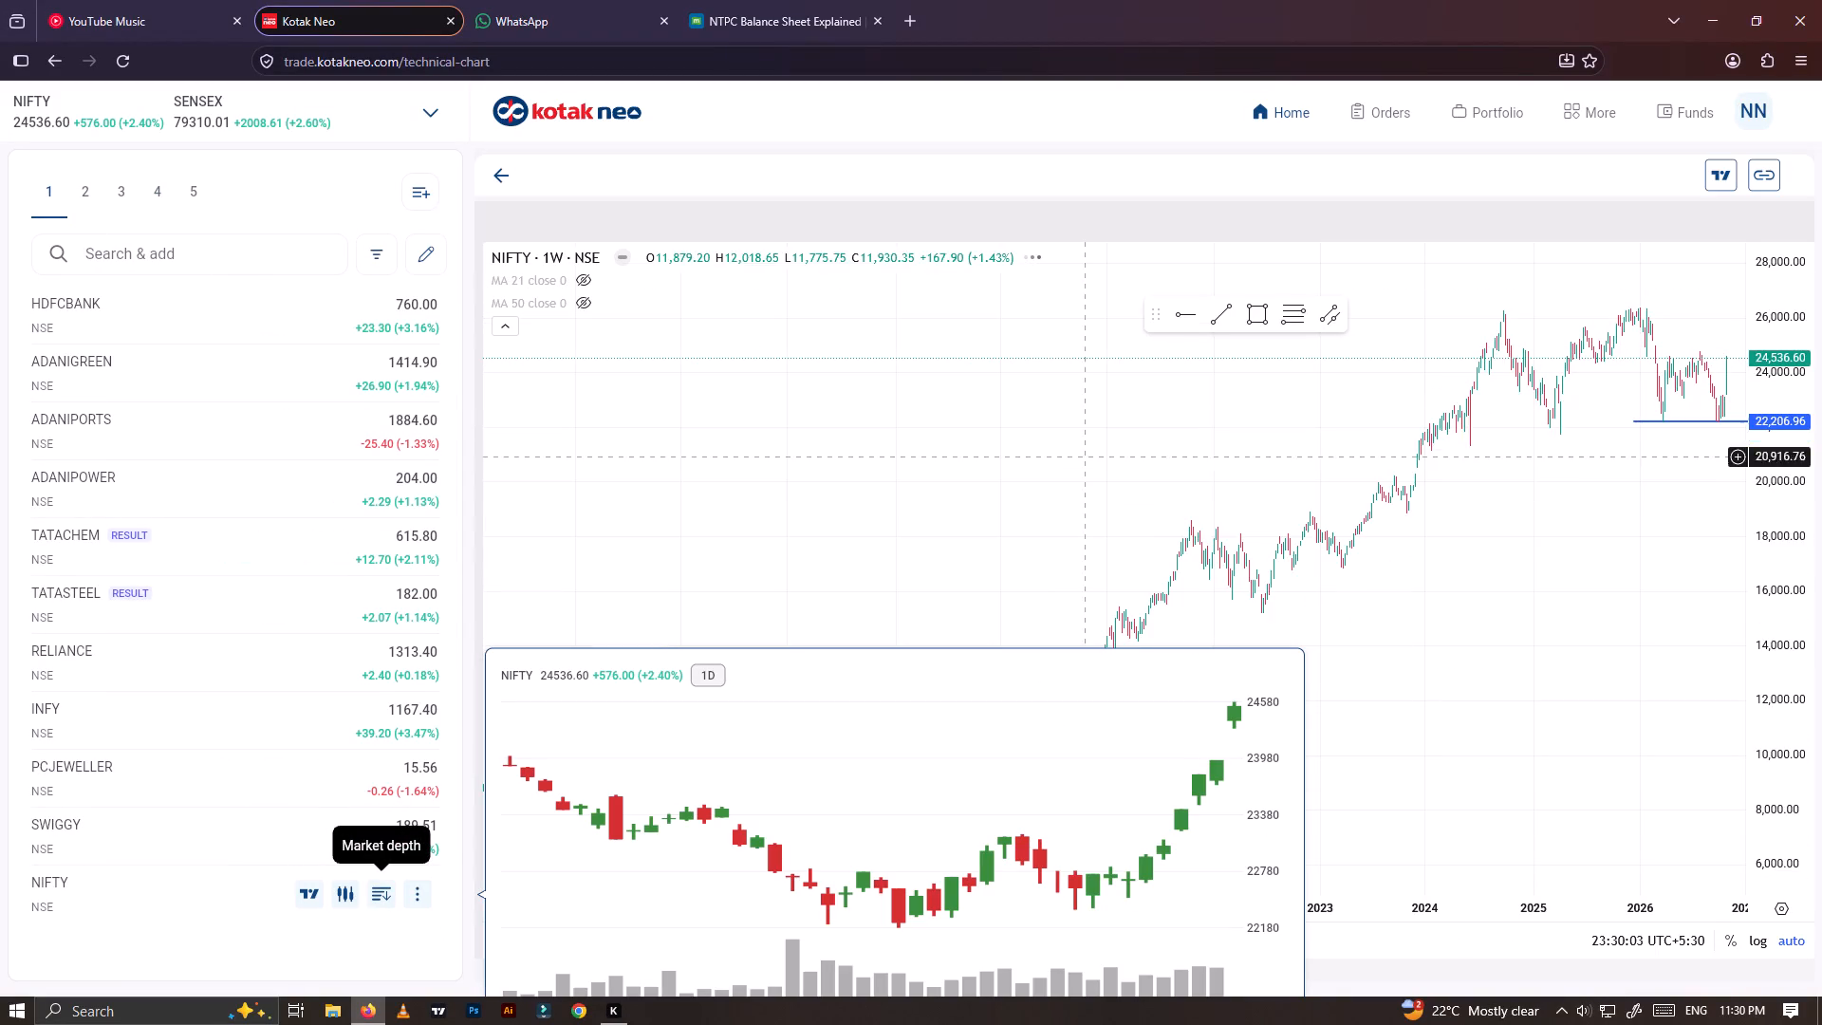
scroll(1313, 566, up, 6)
drag(1413, 531, 1216, 614)
drag(1123, 630, 1079, 632)
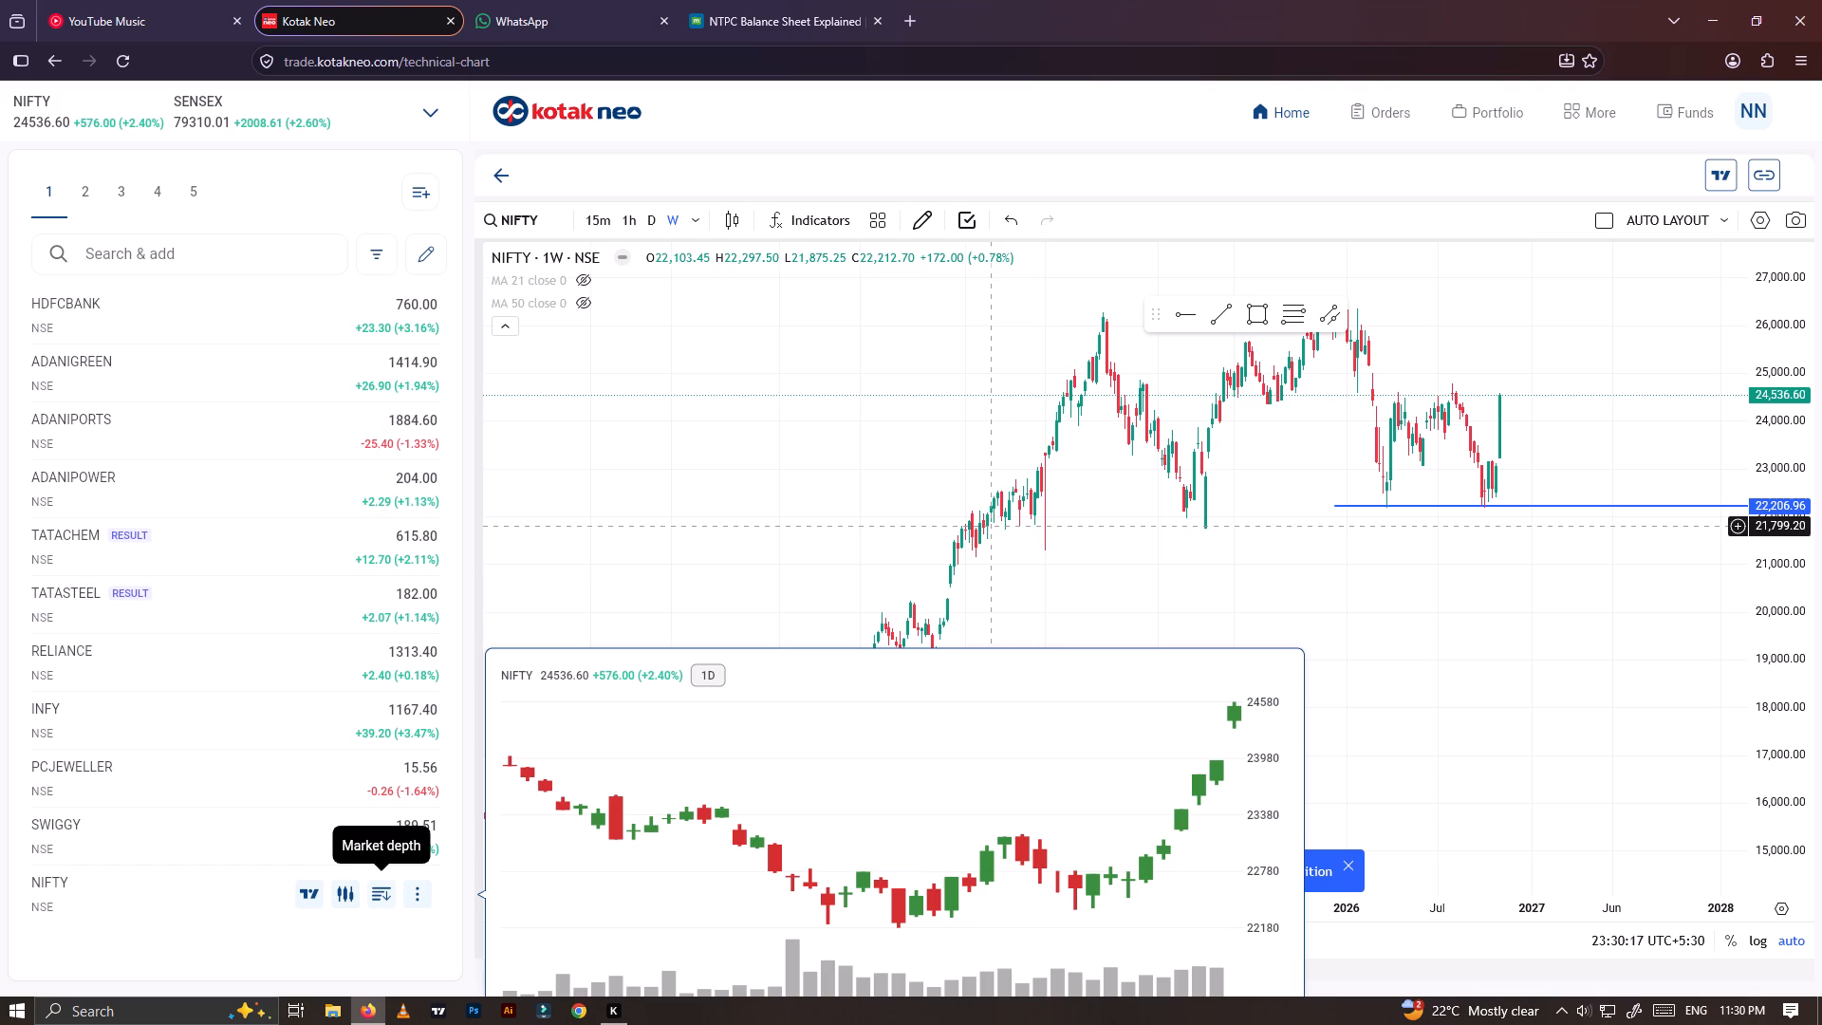
scroll(1199, 461, down, 5)
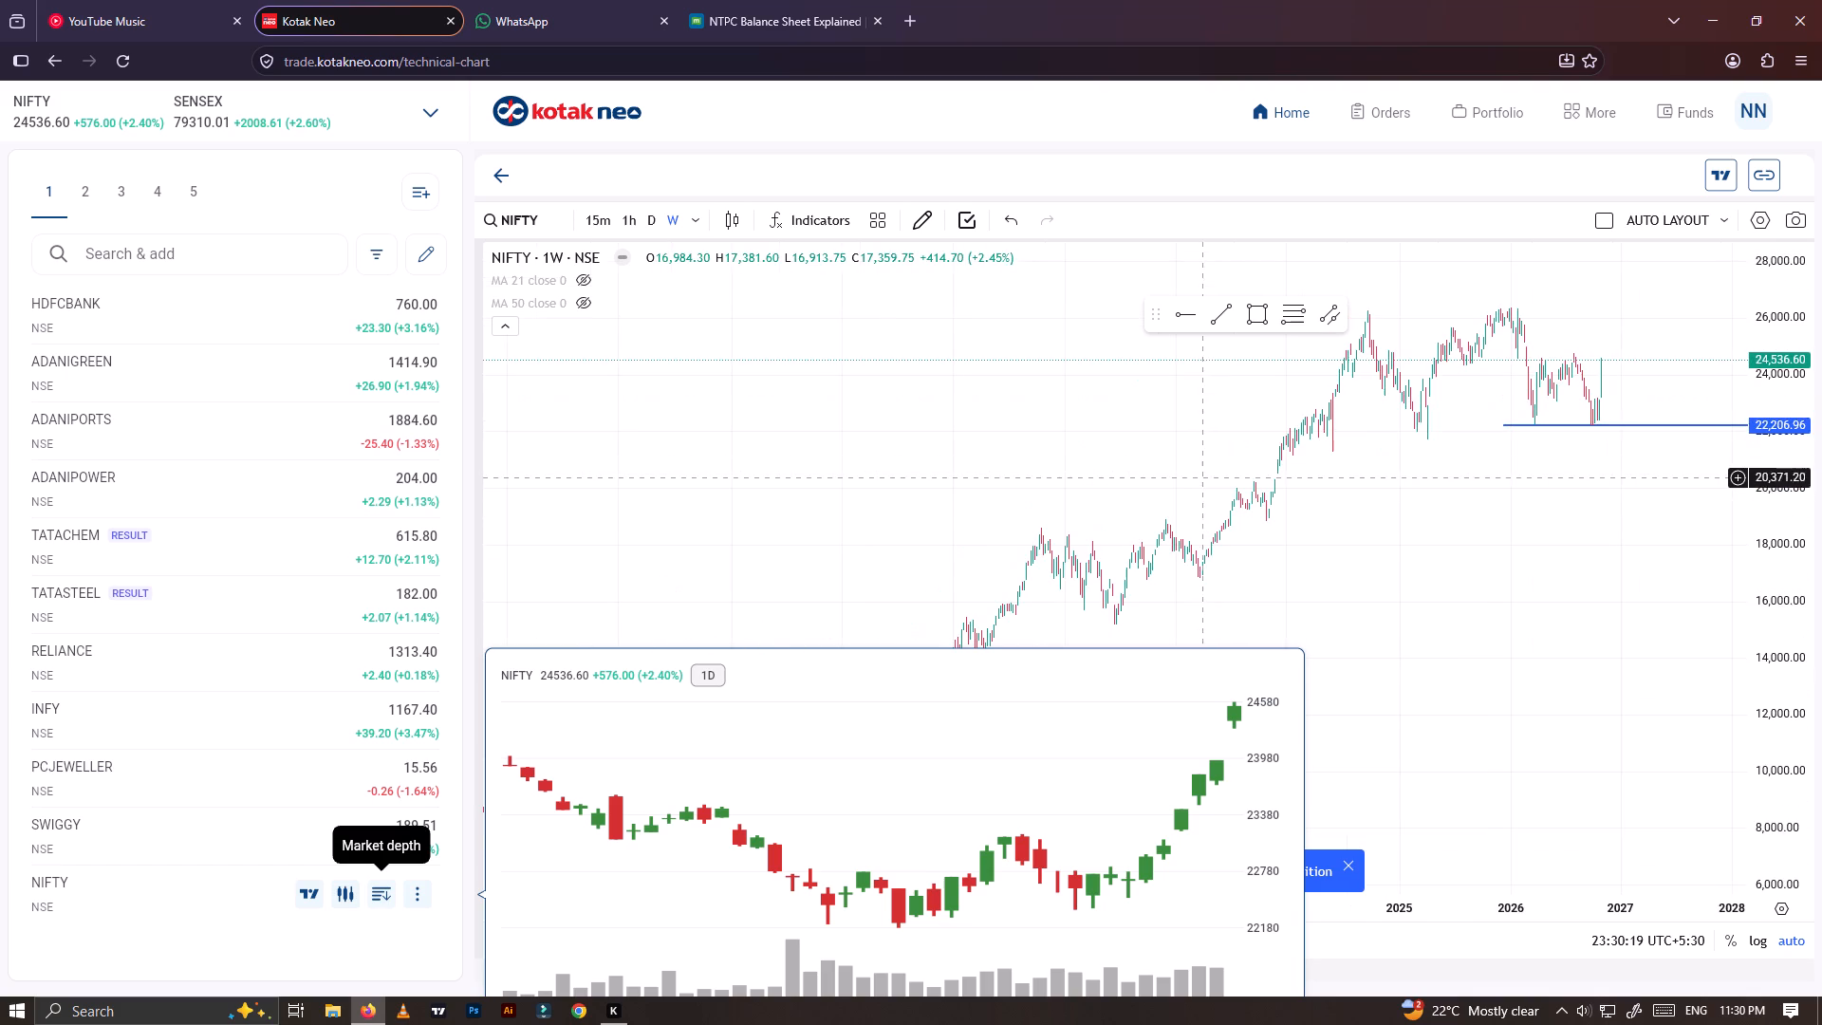